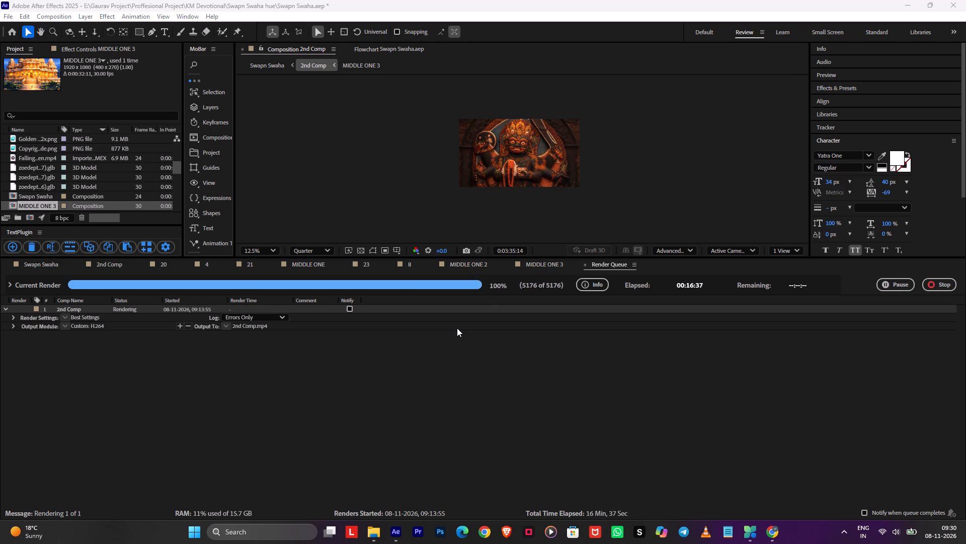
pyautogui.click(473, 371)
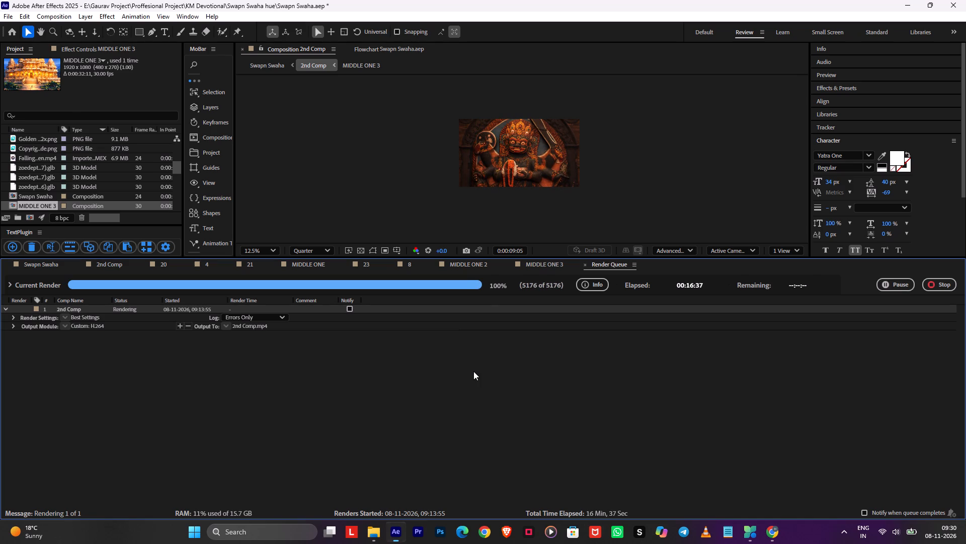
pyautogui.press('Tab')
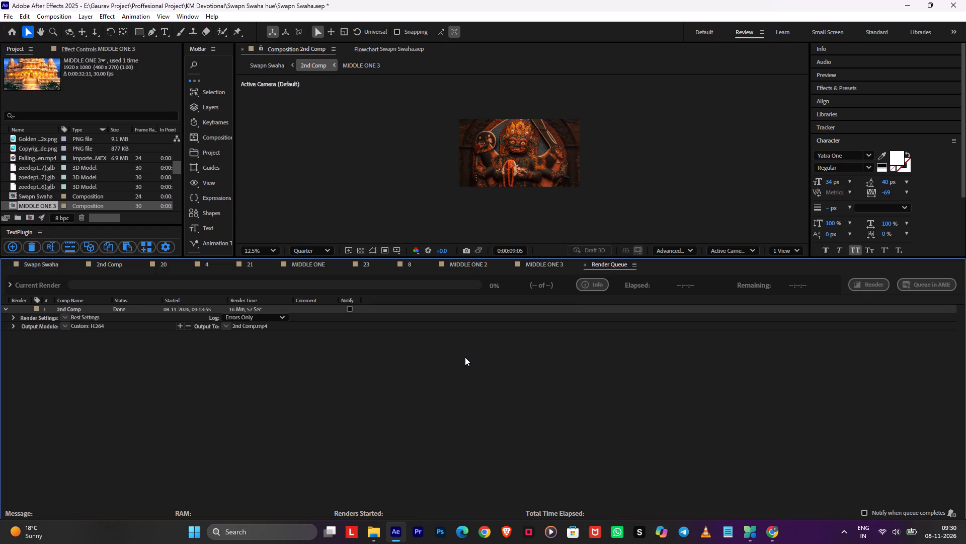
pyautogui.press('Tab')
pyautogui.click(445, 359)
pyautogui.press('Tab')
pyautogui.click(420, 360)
# Bring up the Swapn Swaha composition and save the project.
pyautogui.click(38, 267)
pyautogui.click(40, 259)
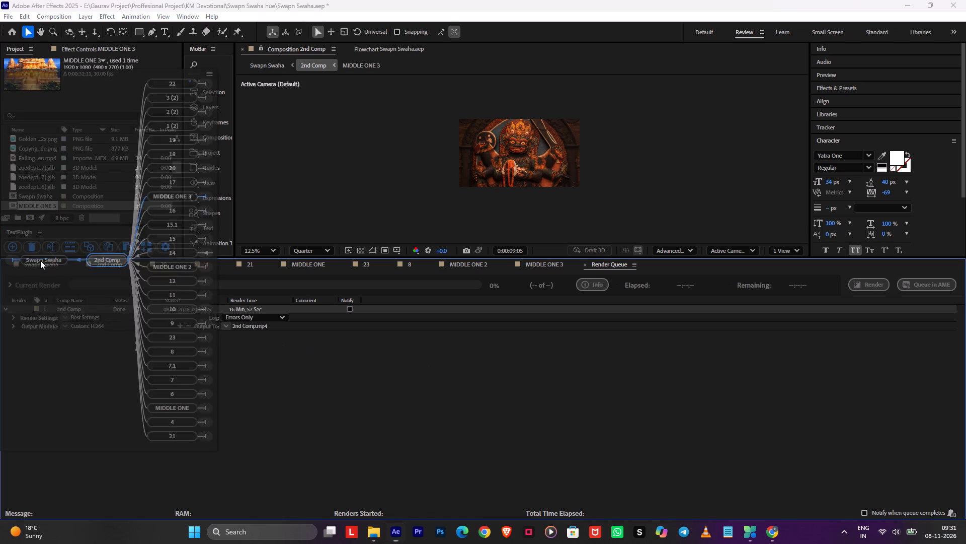
pyautogui.press('Tab')
pyautogui.click(207, 259)
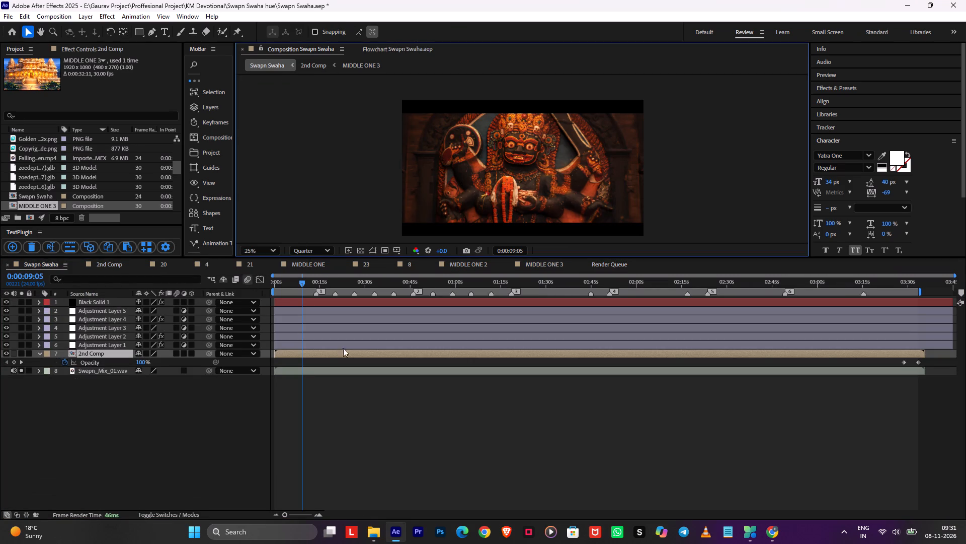
pyautogui.click(420, 424)
pyautogui.hotkey('ctrl', 's')
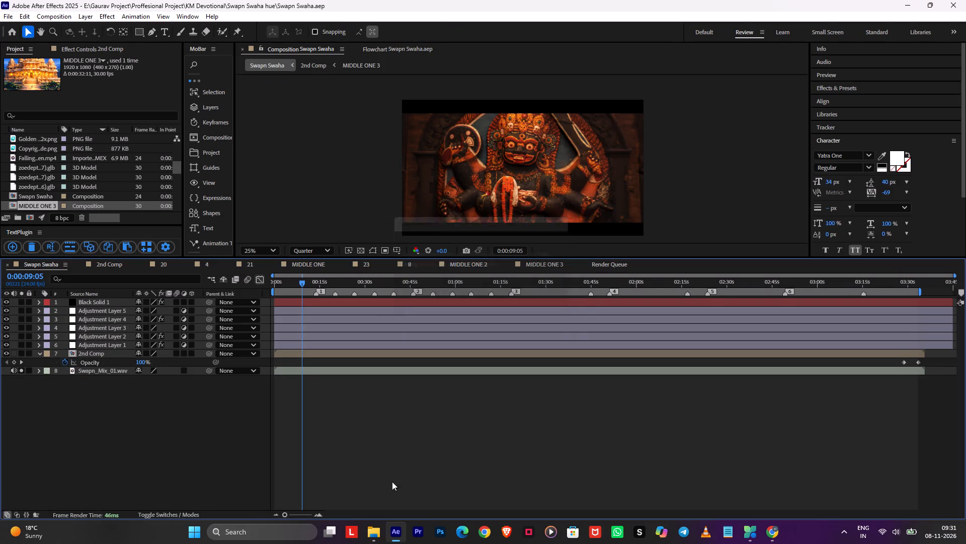
# Import the rendered 2nd Comp video from the Swapn Swaha hue folder into the composition, directly above the 2nd Comp layer.
pyautogui.click(368, 528)
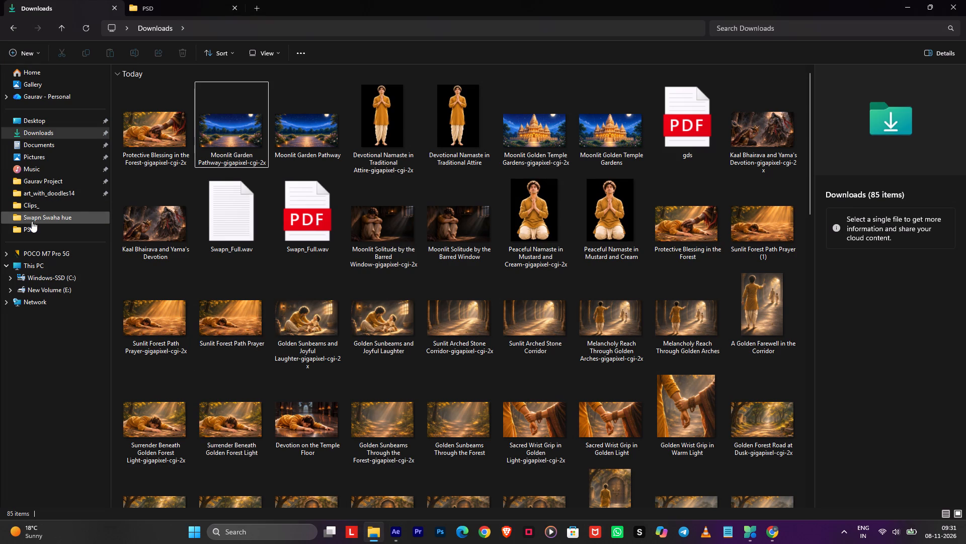
pyautogui.click(32, 221)
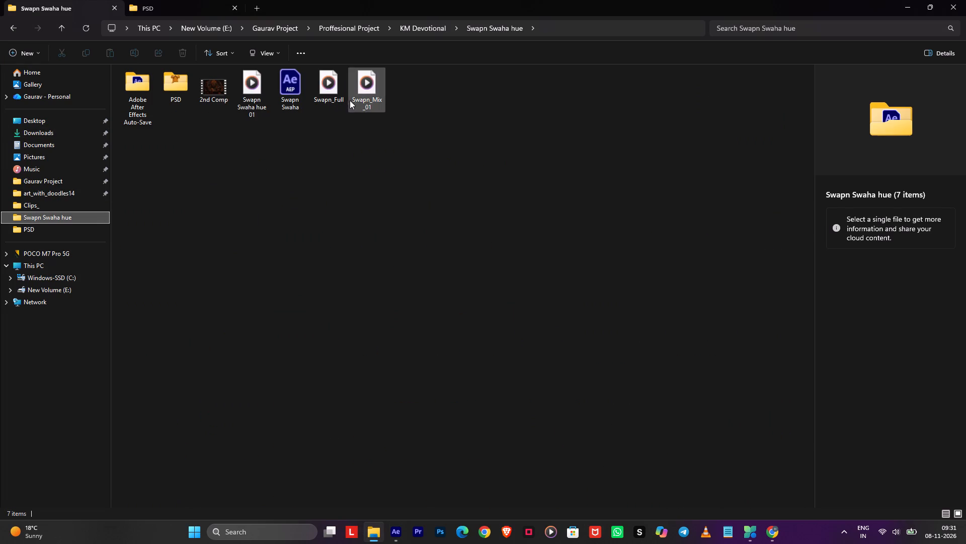
pyautogui.moveTo(214, 101); pyautogui.dragTo(378, 431)
pyautogui.hotkey('alt', 'Tab')
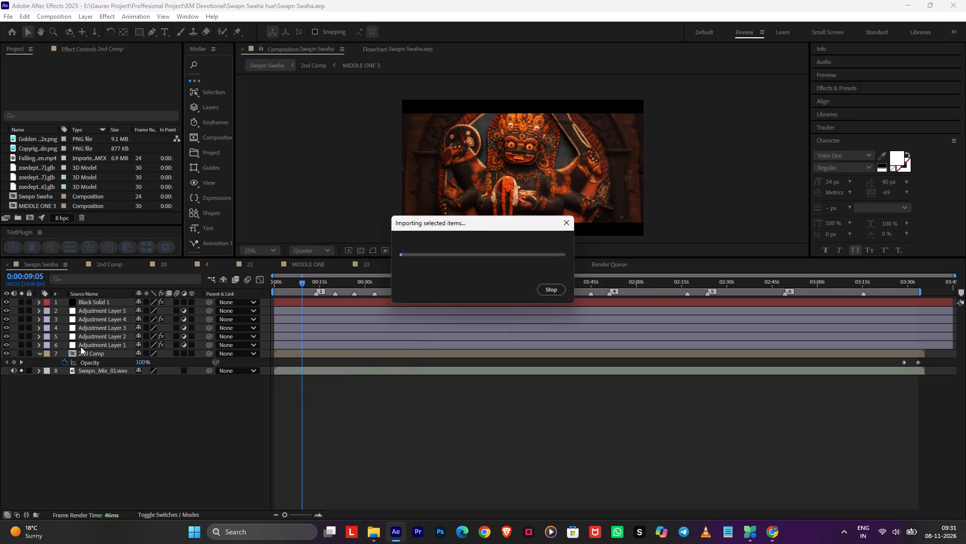
pyautogui.moveTo(92, 299); pyautogui.dragTo(92, 350)
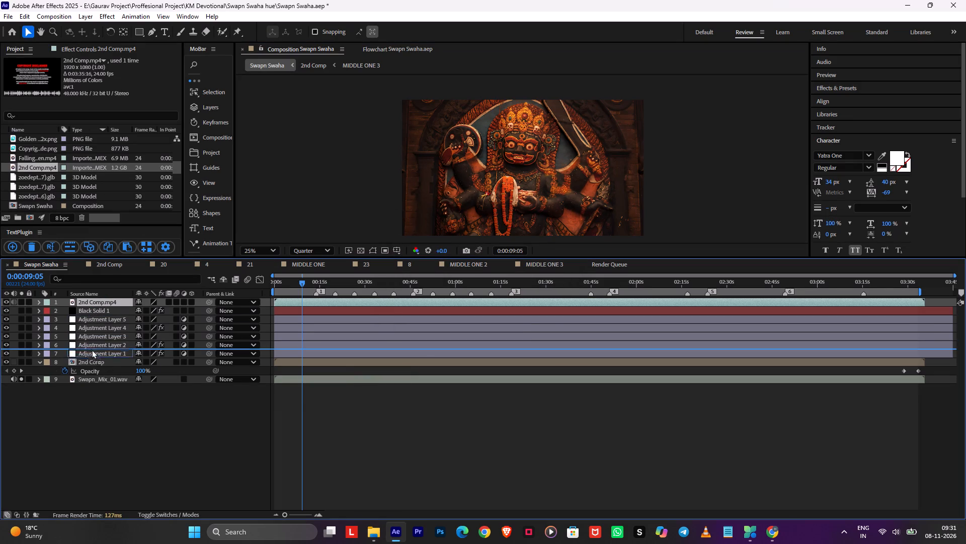
pyautogui.moveTo(92, 350); pyautogui.dragTo(94, 358)
# Check the 2nd Comp.mp4 layer on its own, and hide the original 2nd Comp layer beneath it.
pyautogui.click(25, 354)
pyautogui.click(15, 354)
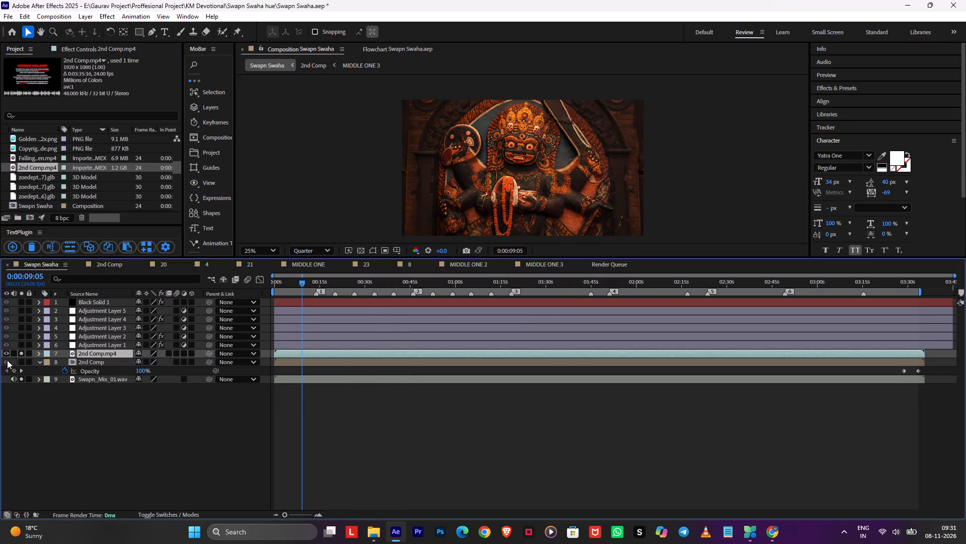
pyautogui.click(5, 363)
pyautogui.click(23, 356)
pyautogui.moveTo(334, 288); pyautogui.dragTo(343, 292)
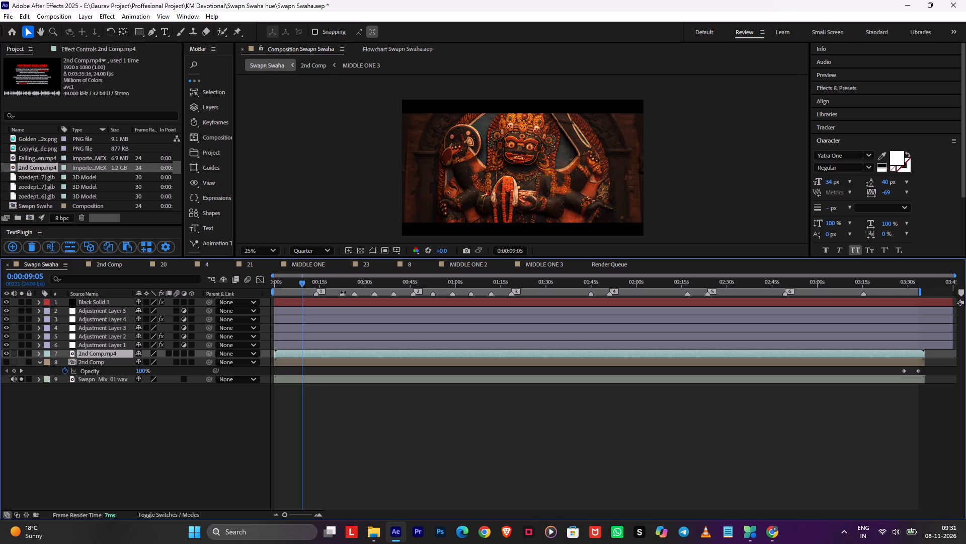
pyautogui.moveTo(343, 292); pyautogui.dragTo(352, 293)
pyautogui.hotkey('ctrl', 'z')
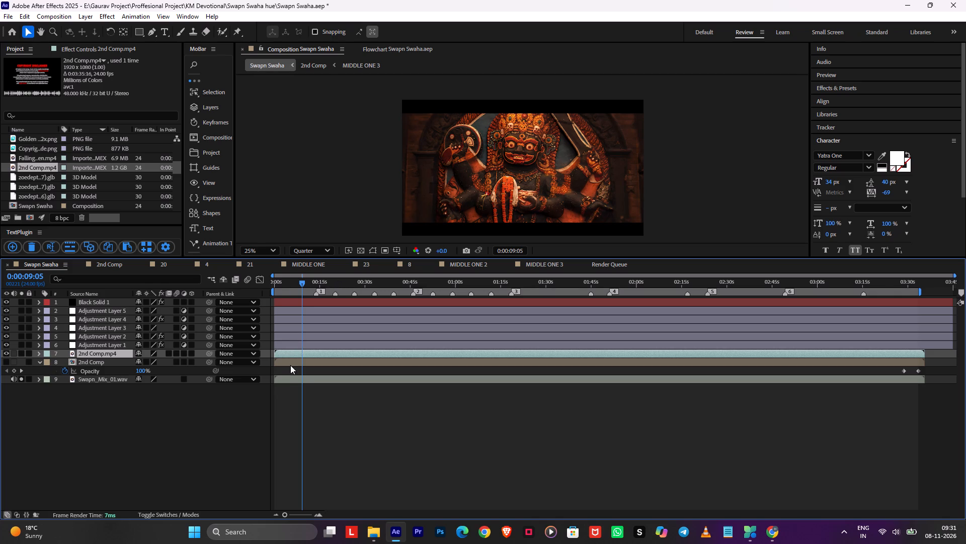
# Trim the start of the 2nd Comp layer to 0:00:06:09, where layer 21 begins inside it, and save the project.
pyautogui.doubleClick(292, 359)
pyautogui.click(359, 284)
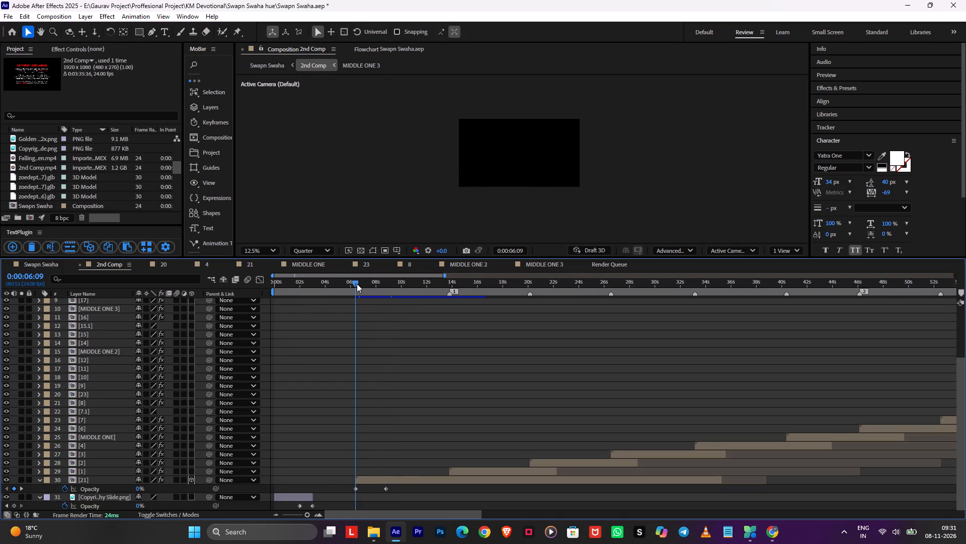
pyautogui.press('Tab')
pyautogui.click(245, 295)
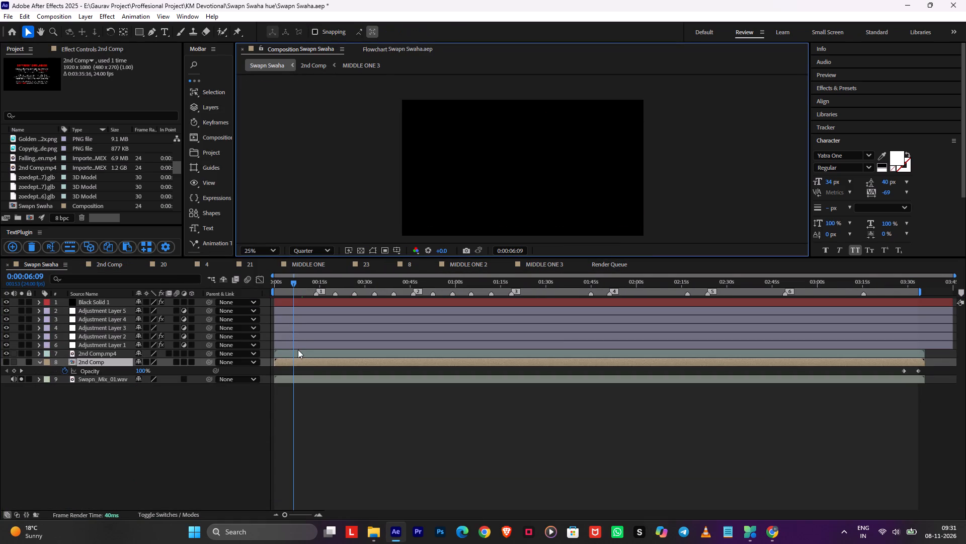
pyautogui.hotkey('alt', '[')
pyautogui.hotkey('ctrl', 's')
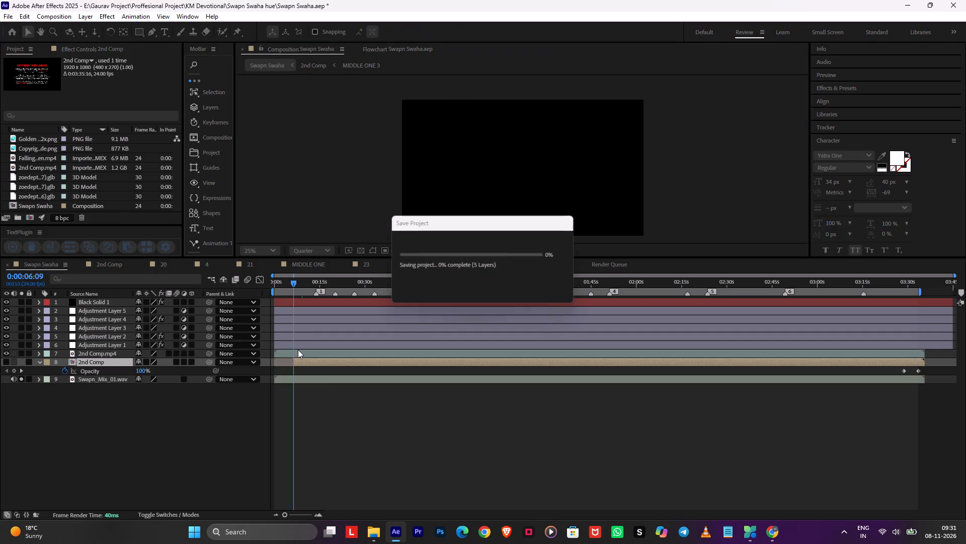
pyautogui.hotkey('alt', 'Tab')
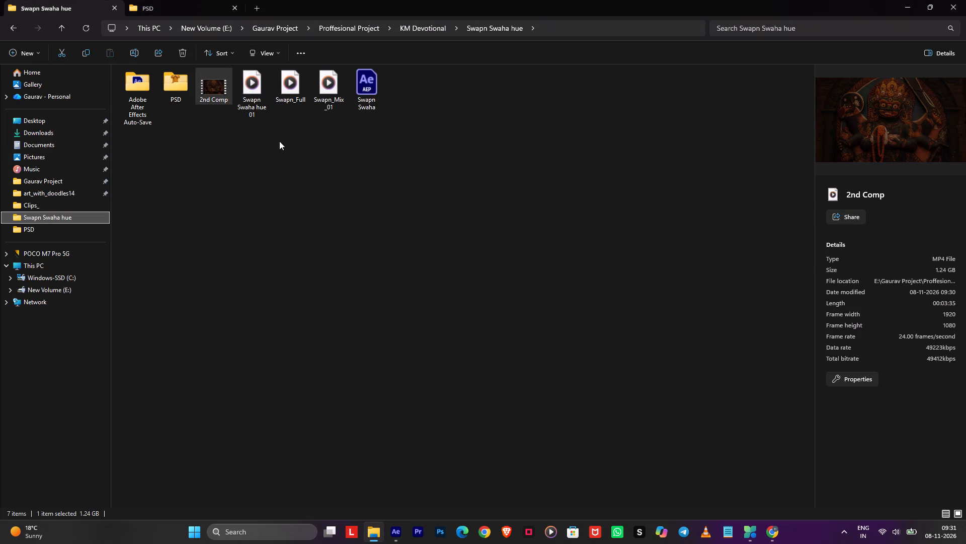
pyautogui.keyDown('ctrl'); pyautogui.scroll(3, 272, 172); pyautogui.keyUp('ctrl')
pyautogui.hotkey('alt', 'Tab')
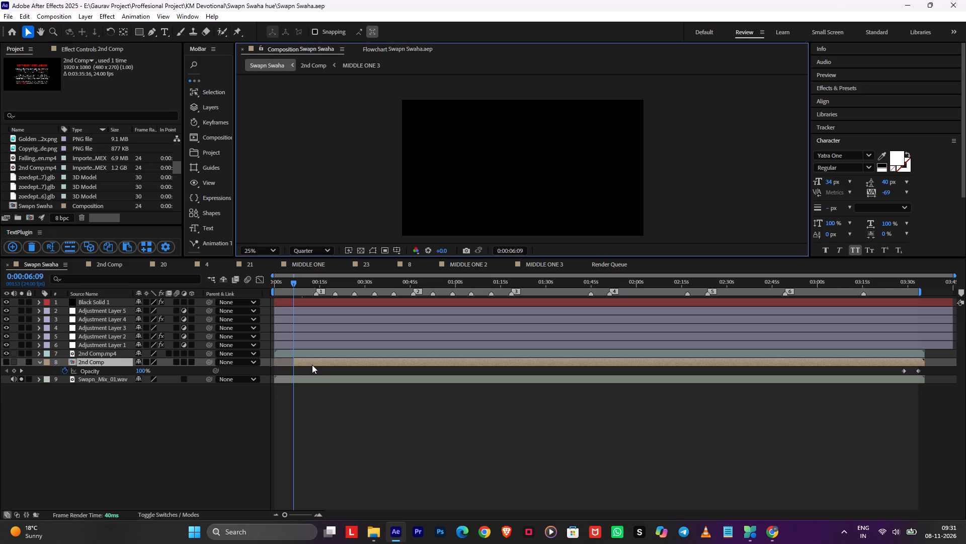
# Cut the copyright disclaimer slide layer out of the 2nd Comp composition.
pyautogui.click(312, 354)
pyautogui.doubleClick(310, 361)
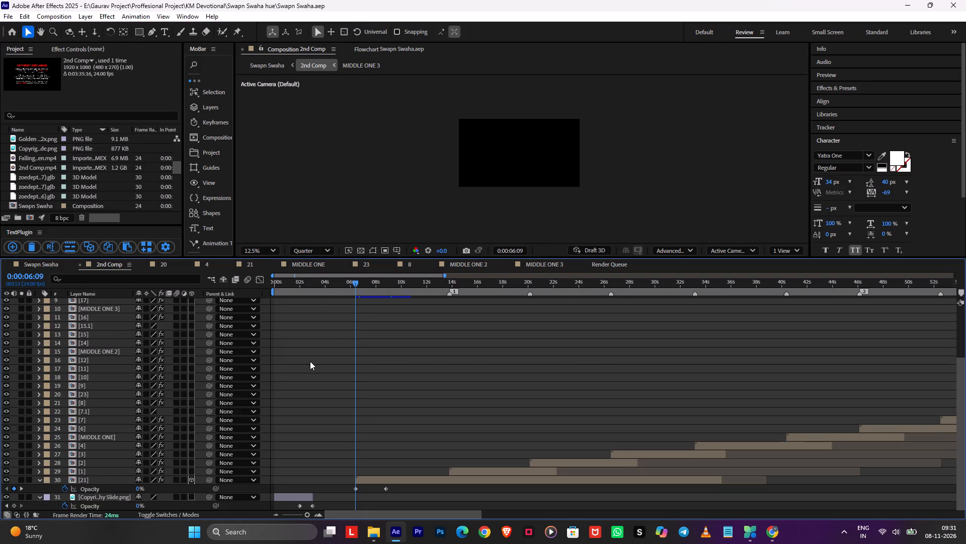
pyautogui.keyDown('alt'); pyautogui.scroll(-3, 354, 334); pyautogui.keyUp('alt')
pyautogui.scroll(3, 354, 334)
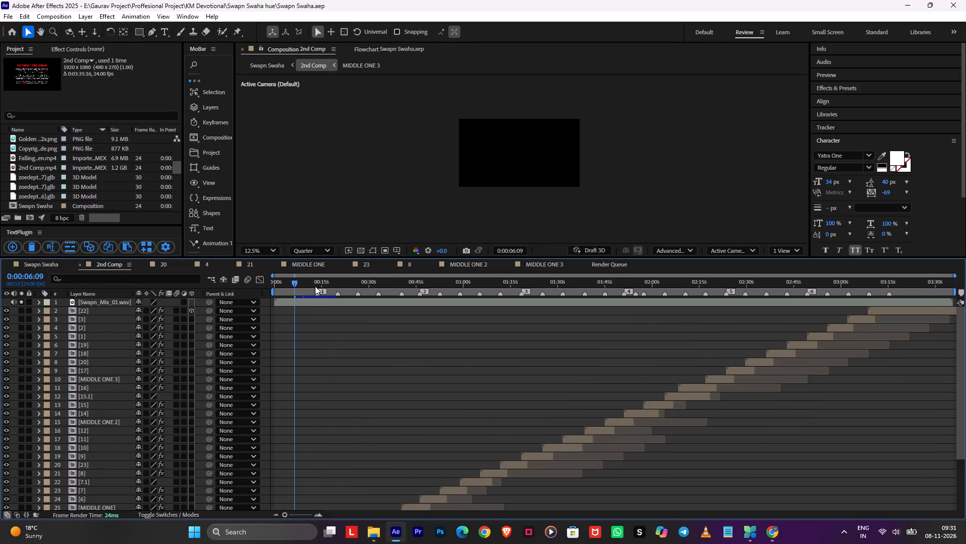
pyautogui.moveTo(301, 283); pyautogui.dragTo(277, 350)
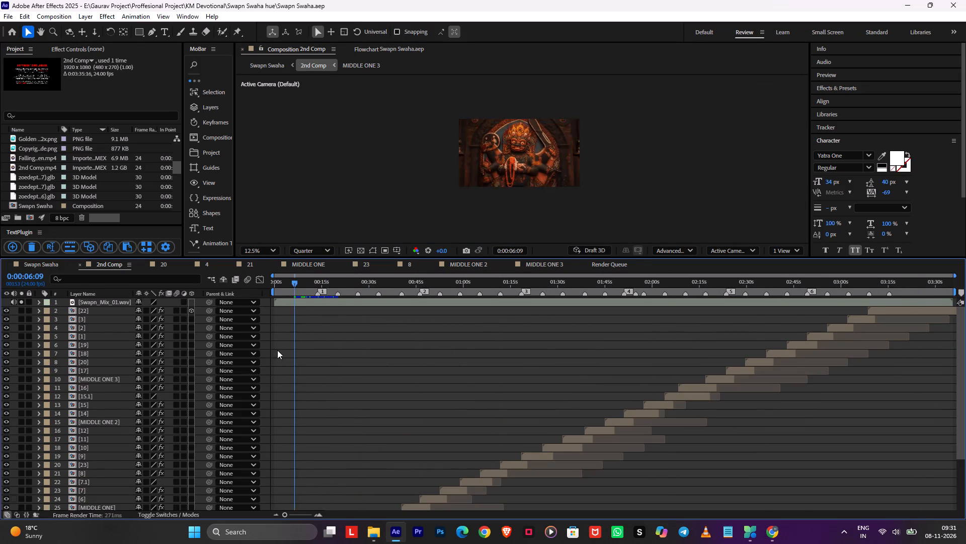
pyautogui.moveTo(277, 350); pyautogui.dragTo(251, 370)
pyautogui.scroll(-5, 249, 377)
pyautogui.scroll(1, 266, 395)
pyautogui.scroll(-2, 266, 395)
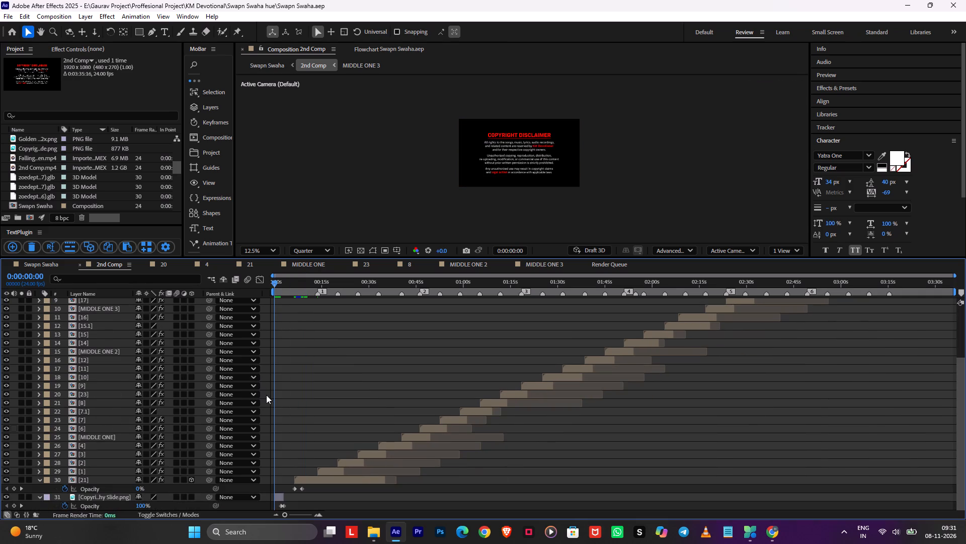
pyautogui.click(279, 497)
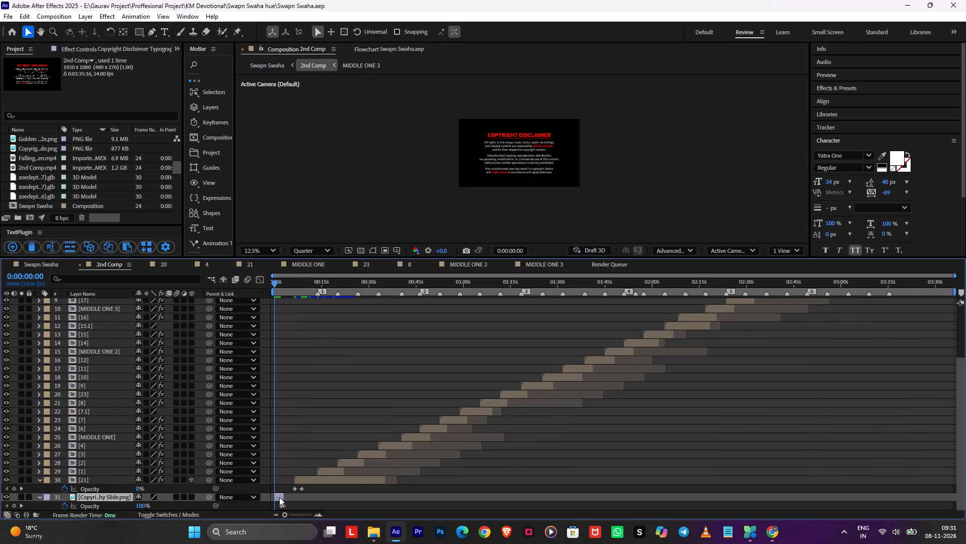
pyautogui.hotkey('ctrl', 'x')
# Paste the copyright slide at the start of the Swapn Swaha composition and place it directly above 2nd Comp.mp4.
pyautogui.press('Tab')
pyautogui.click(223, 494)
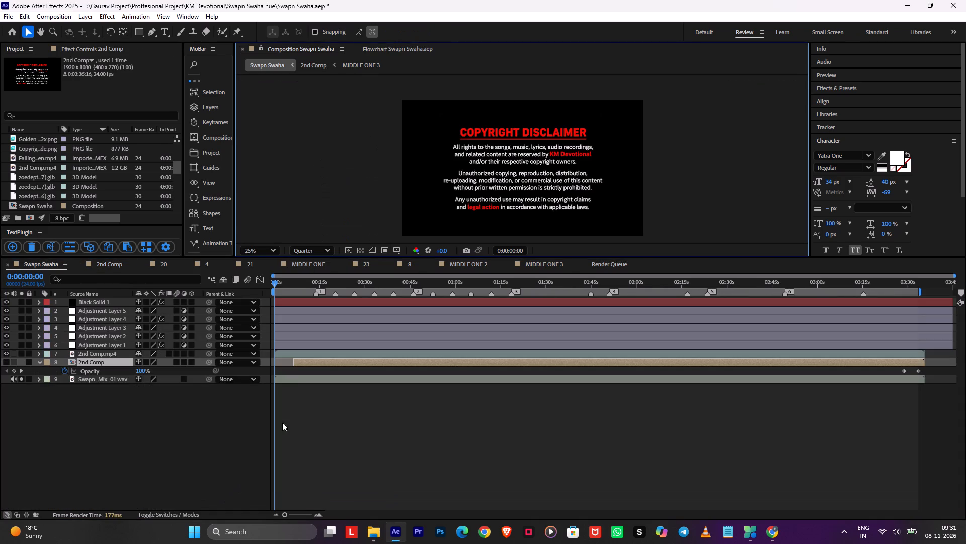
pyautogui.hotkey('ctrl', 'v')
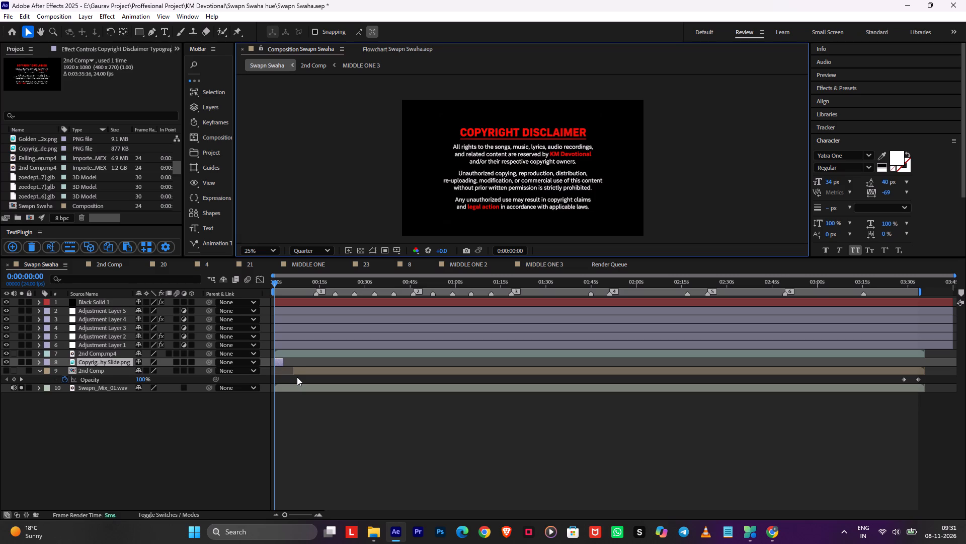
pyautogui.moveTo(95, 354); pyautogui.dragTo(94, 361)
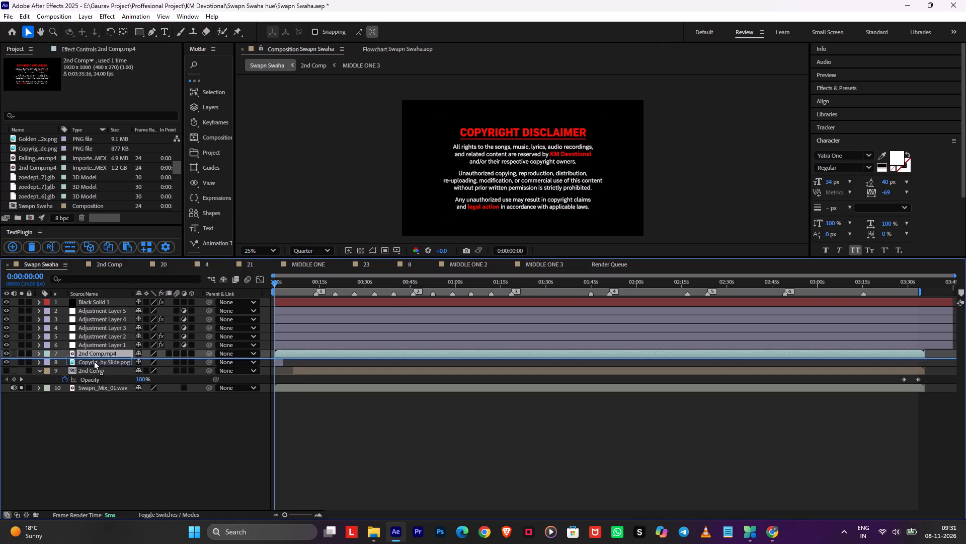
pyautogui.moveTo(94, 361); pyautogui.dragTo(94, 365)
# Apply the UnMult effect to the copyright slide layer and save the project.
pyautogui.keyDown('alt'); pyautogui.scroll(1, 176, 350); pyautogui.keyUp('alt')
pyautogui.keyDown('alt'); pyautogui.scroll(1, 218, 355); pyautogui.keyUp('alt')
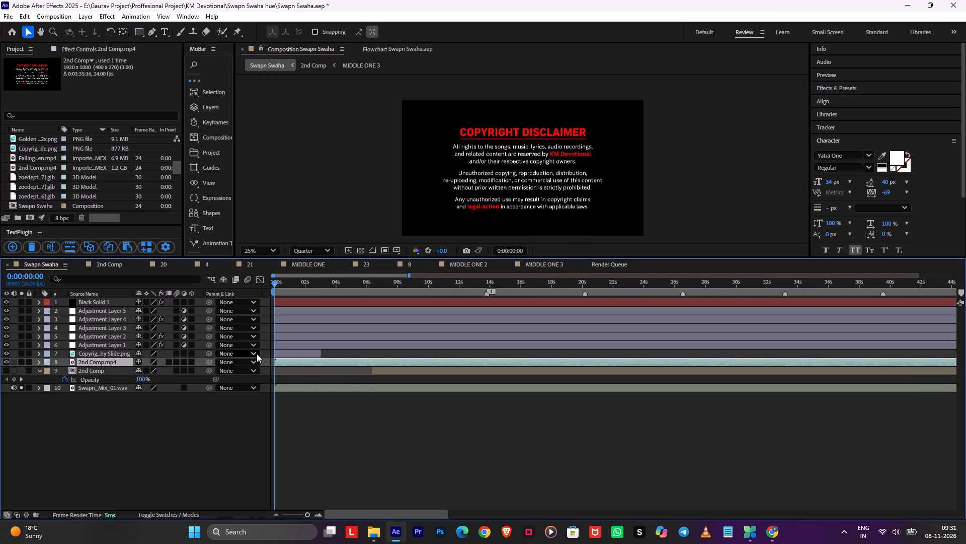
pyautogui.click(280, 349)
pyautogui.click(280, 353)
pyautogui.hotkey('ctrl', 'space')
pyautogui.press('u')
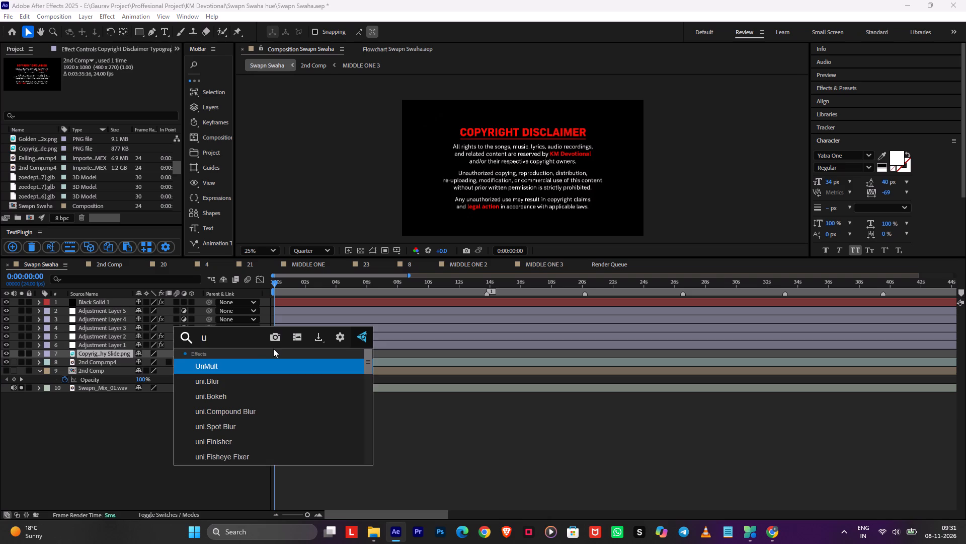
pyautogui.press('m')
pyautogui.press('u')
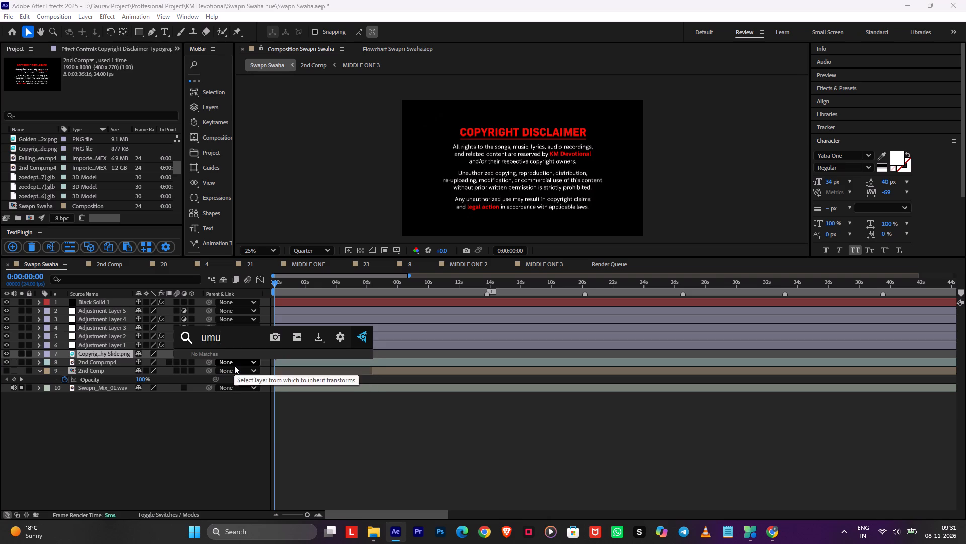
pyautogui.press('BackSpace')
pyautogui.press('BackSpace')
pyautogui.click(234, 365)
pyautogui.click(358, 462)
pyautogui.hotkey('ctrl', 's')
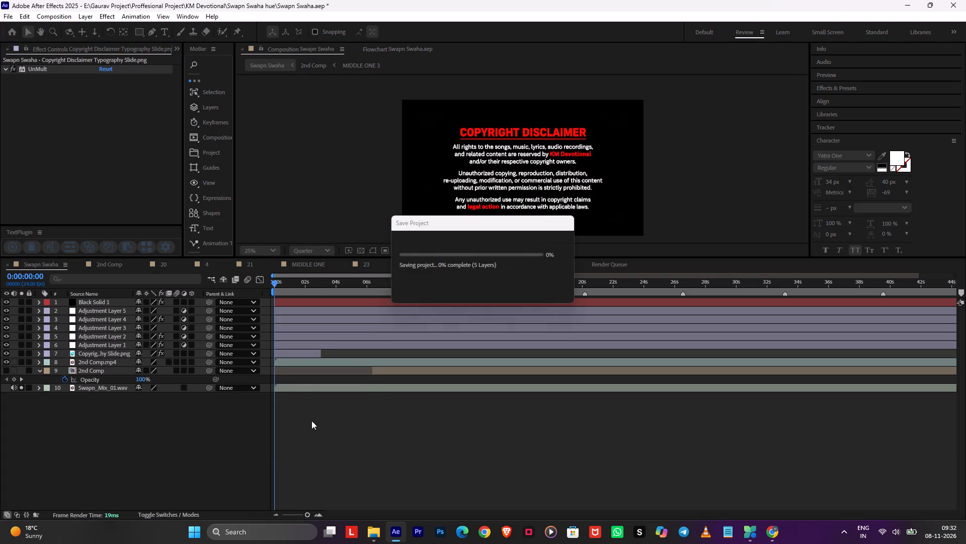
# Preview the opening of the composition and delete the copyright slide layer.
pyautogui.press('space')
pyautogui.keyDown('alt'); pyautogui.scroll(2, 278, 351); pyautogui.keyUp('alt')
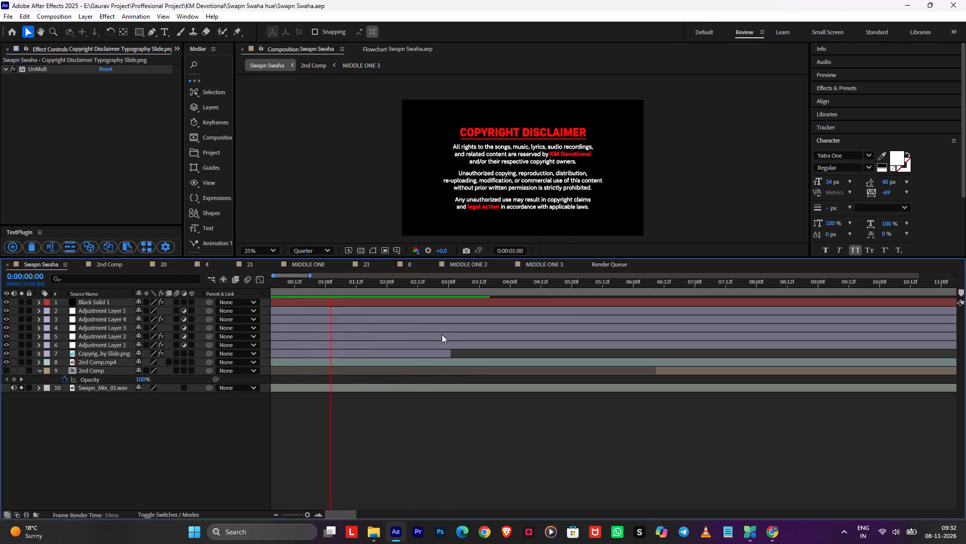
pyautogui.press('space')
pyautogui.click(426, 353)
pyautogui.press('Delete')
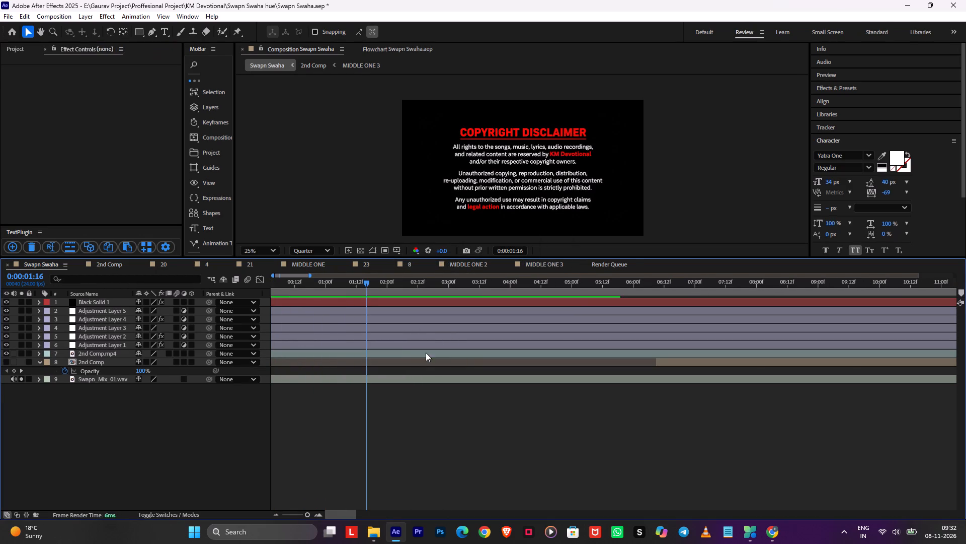
# Trim the start of the 2nd Comp.mp4 layer to 0:00:06:09, in line with the 2nd Comp layer, and save the project.
pyautogui.click(332, 351)
pyautogui.keyDown('alt'); pyautogui.scroll(-1, 334, 352); pyautogui.keyUp('alt')
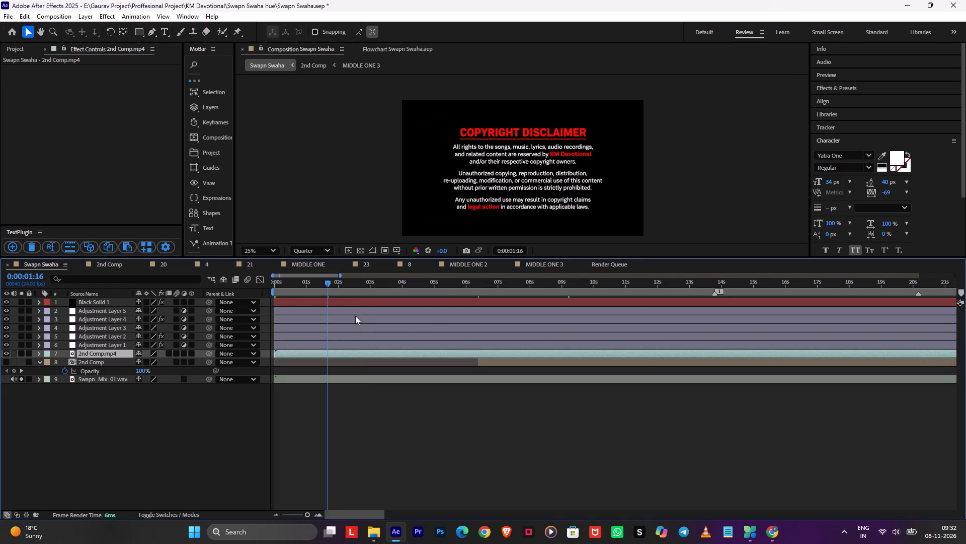
pyautogui.moveTo(381, 286); pyautogui.dragTo(420, 302)
pyautogui.moveTo(457, 280); pyautogui.dragTo(473, 288)
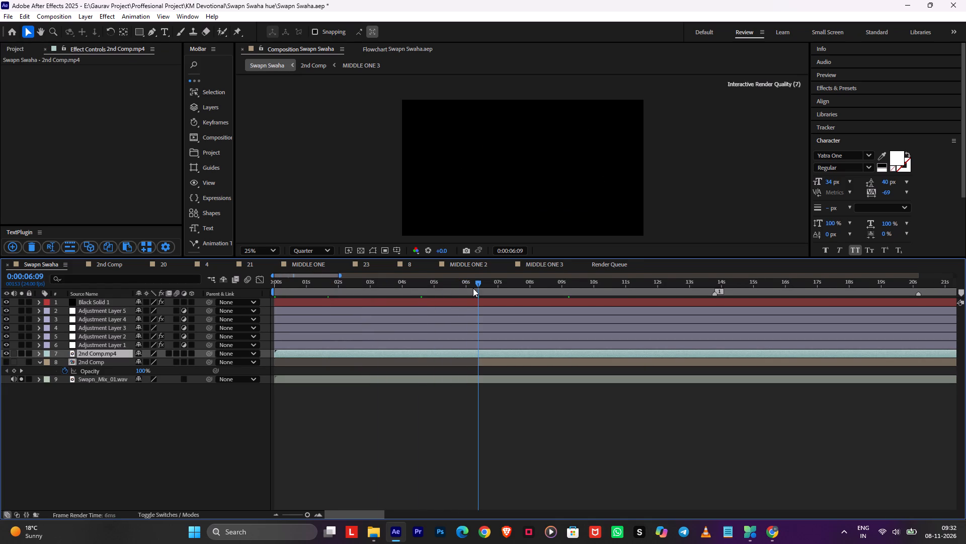
pyautogui.moveTo(473, 288); pyautogui.dragTo(474, 289)
pyautogui.hotkey('alt', '[')
pyautogui.hotkey('ctrl', 's')
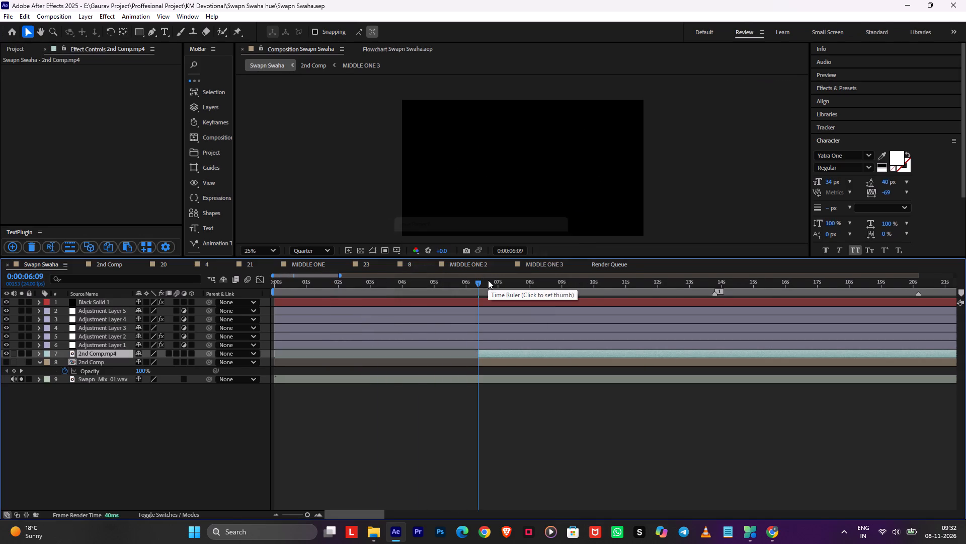
# Preview the opening of the Swapn Swaha composition from 0:00:00:00 and save the project.
pyautogui.keyDown('alt'); pyautogui.scroll(-1, 475, 348); pyautogui.keyUp('alt')
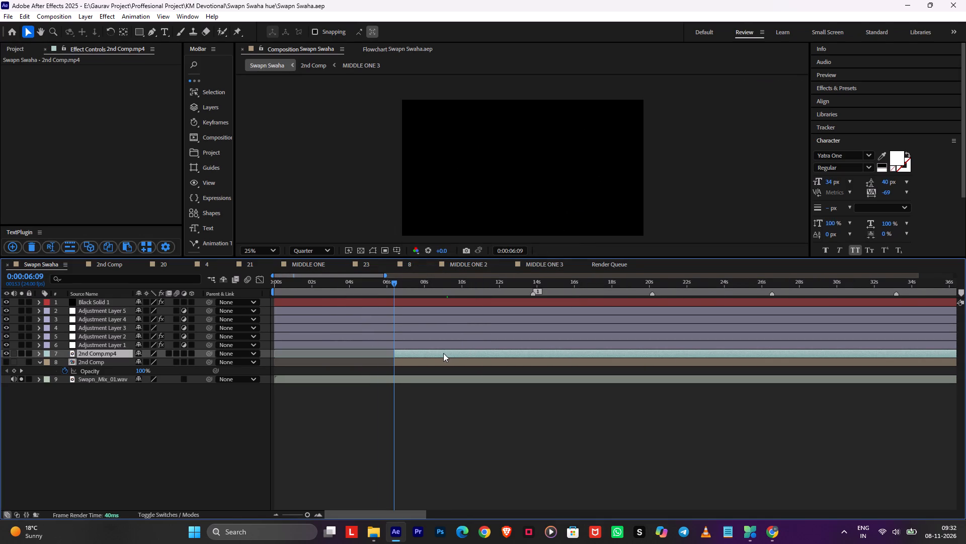
pyautogui.moveTo(355, 283); pyautogui.dragTo(33, 339)
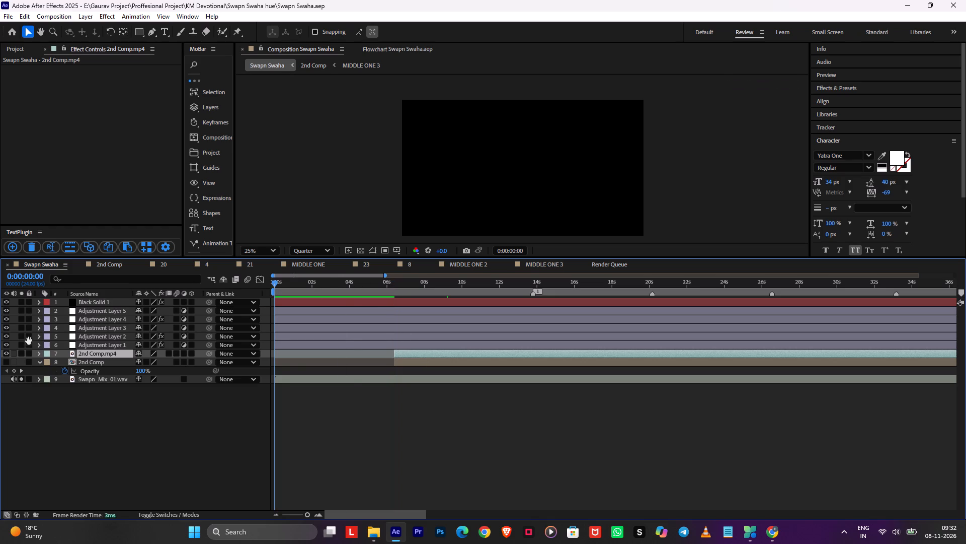
pyautogui.press('space')
pyautogui.keyDown('alt'); pyautogui.scroll(-1, 127, 353); pyautogui.keyUp('alt')
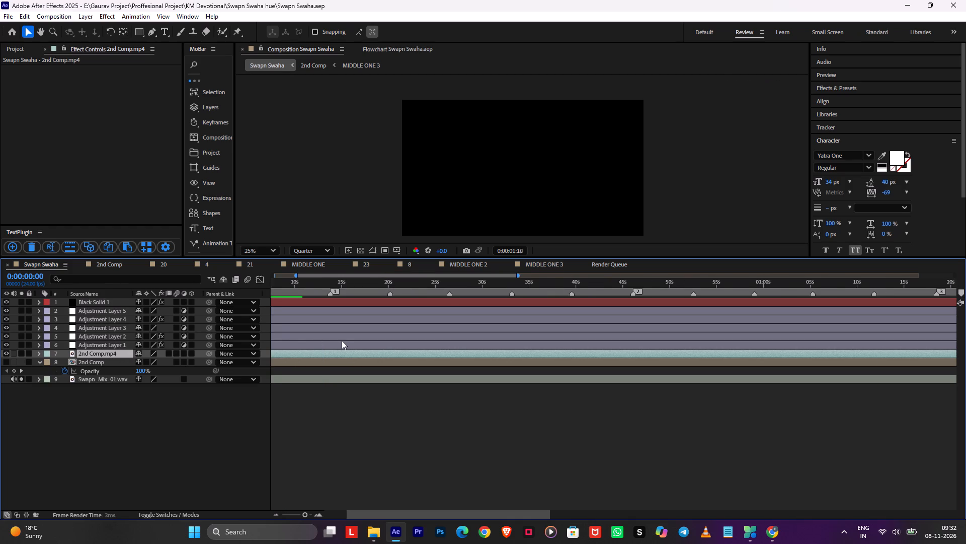
pyautogui.press('space')
pyautogui.keyDown('alt'); pyautogui.scroll(1, 342, 341); pyautogui.keyUp('alt')
pyautogui.keyDown('alt'); pyautogui.scroll(-1, 341, 340); pyautogui.keyUp('alt')
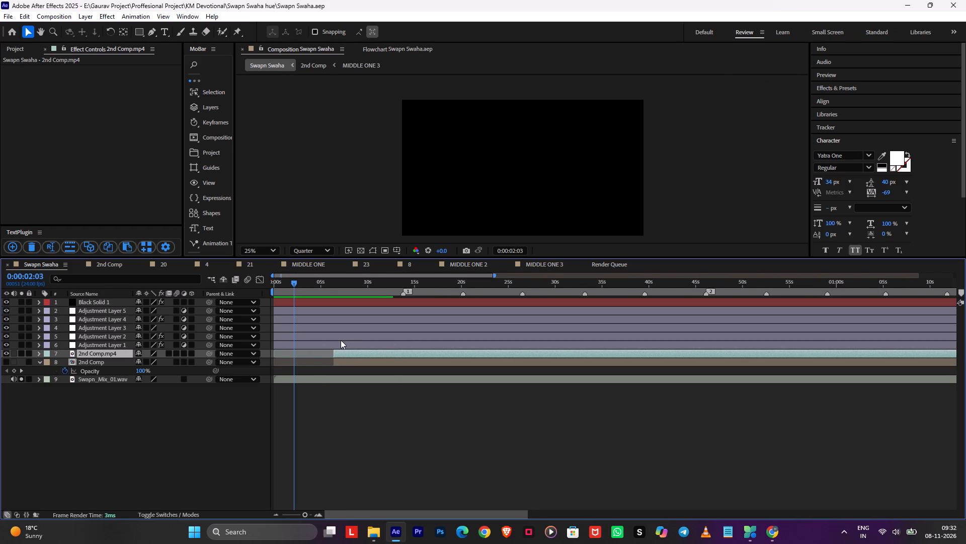
pyautogui.hotkey('ctrl', 's')
pyautogui.write('1')
pyautogui.press('space')
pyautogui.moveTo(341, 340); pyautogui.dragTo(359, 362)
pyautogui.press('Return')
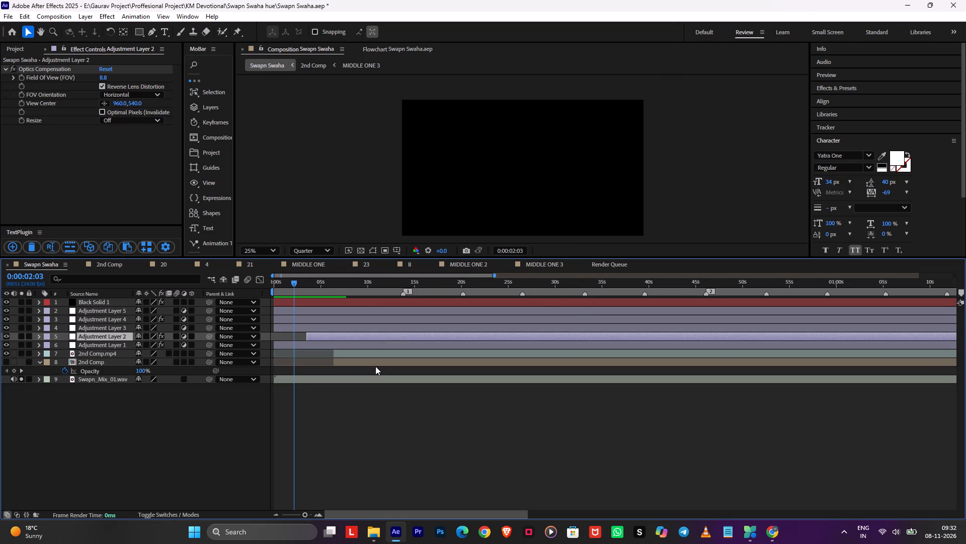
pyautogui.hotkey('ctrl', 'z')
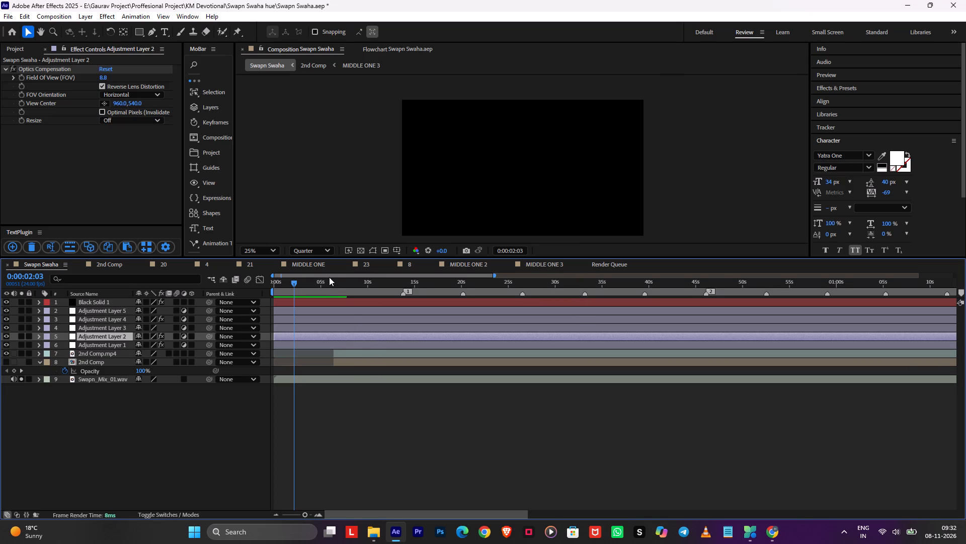
# Play the composition from about 0:00:05:01 and return the playhead to 0:00:06:09, where 2nd Comp.mp4 starts.
pyautogui.click(329, 277)
pyautogui.moveTo(327, 283); pyautogui.dragTo(330, 283)
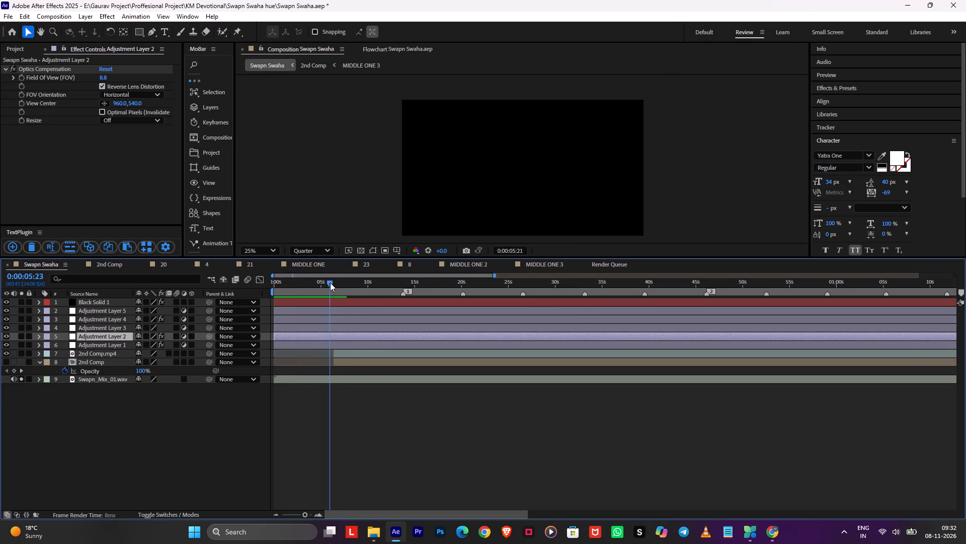
pyautogui.moveTo(330, 283); pyautogui.dragTo(321, 299)
pyautogui.press('space')
pyautogui.keyDown('alt'); pyautogui.scroll(2, 316, 321); pyautogui.keyUp('alt')
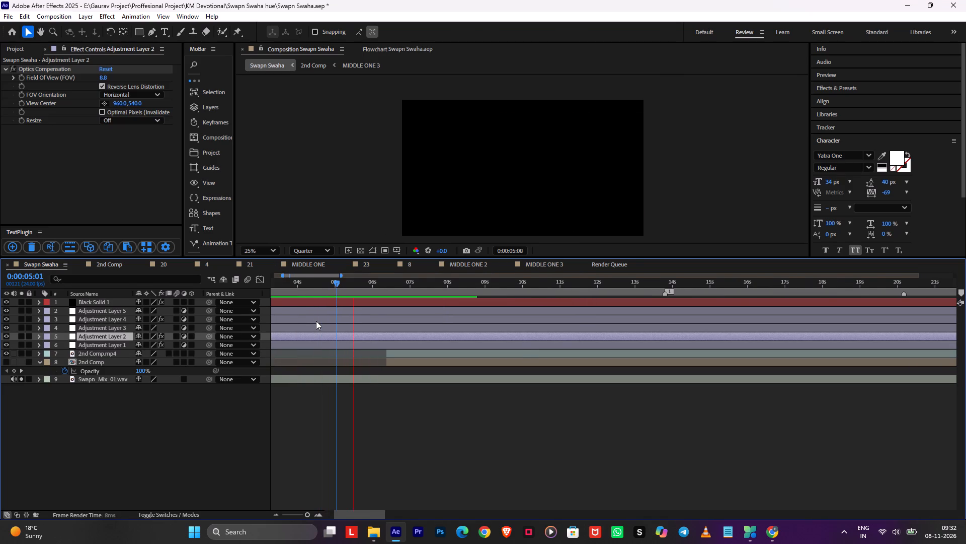
pyautogui.keyDown('alt'); pyautogui.scroll(-1, 328, 329); pyautogui.keyUp('alt')
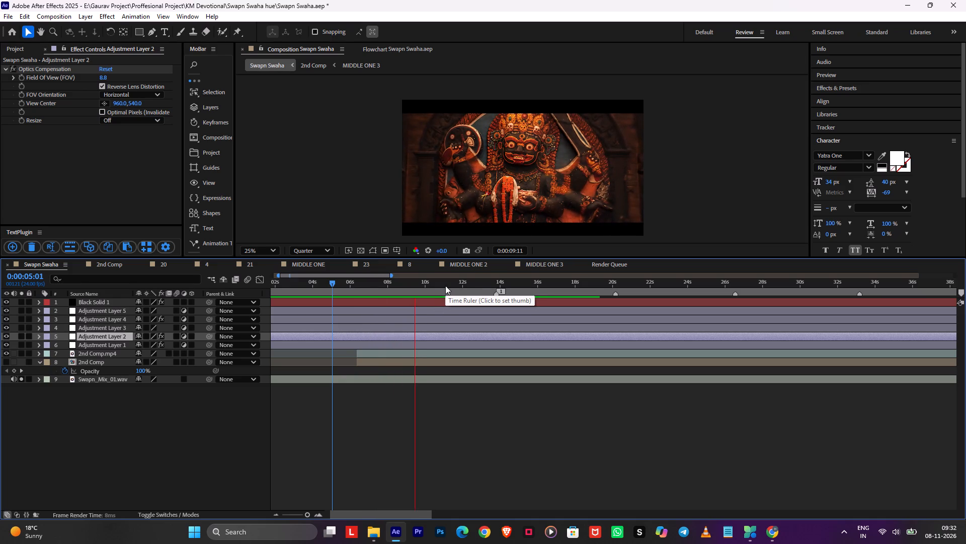
pyautogui.moveTo(445, 286); pyautogui.dragTo(356, 310)
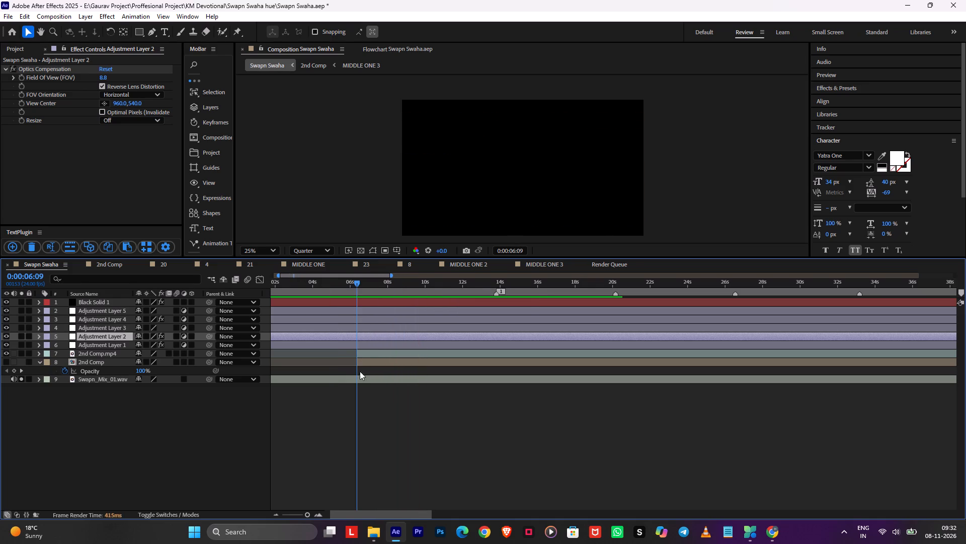
# Duplicate the Swapn_Mix_01.wav audio layer and pre-compose the copy as Lyrics, leaving all attributes in Swapn Swaha.
pyautogui.click(360, 376)
pyautogui.hotkey('ctrl', 'd')
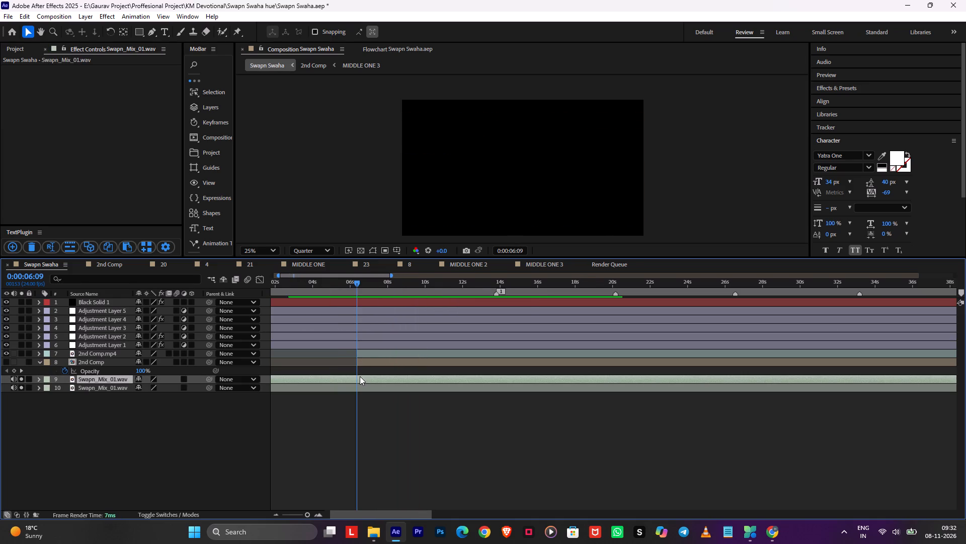
pyautogui.hotkey('ctrl', 'shift', 'v')
pyautogui.hotkey('ctrl', 'shift', 'c')
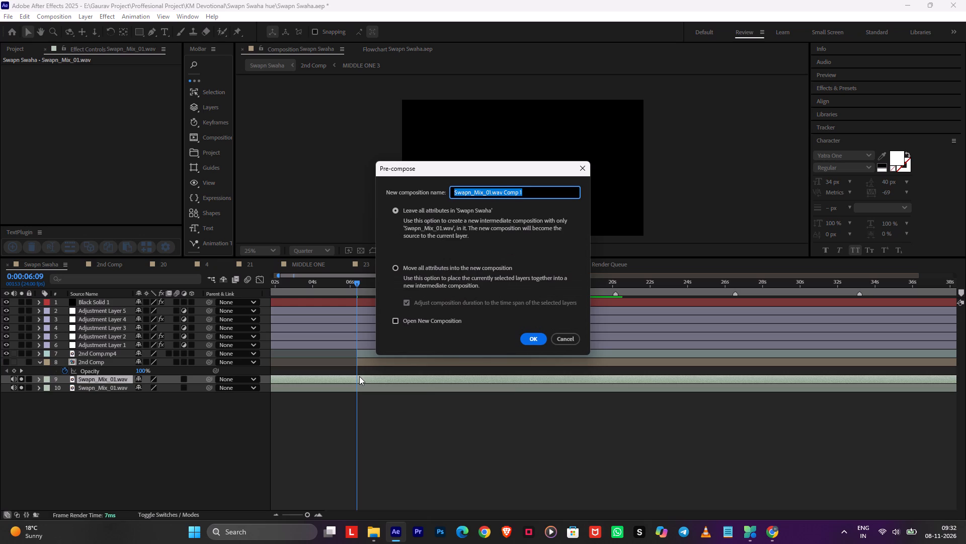
pyautogui.write('Lyrics')
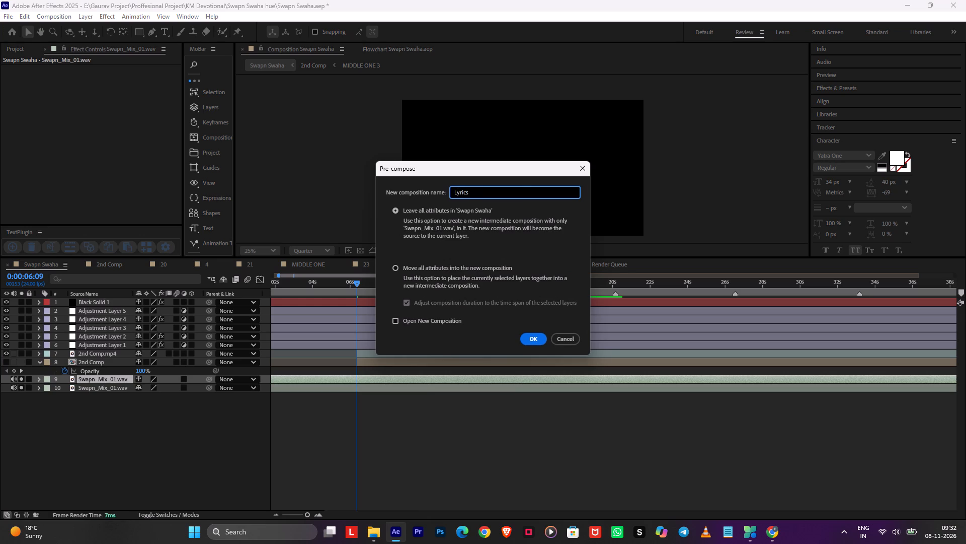
pyautogui.press('Return')
pyautogui.press('Return')
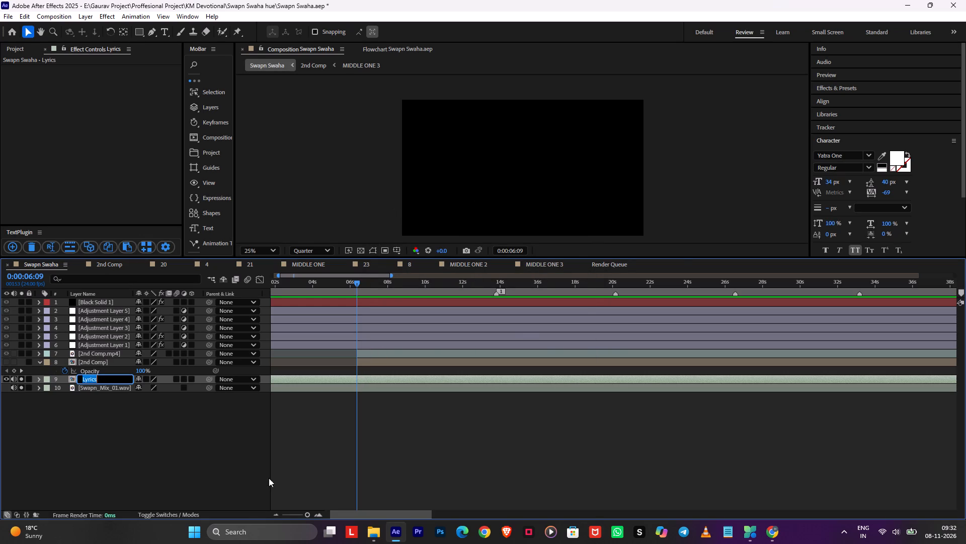
pyautogui.click(240, 473)
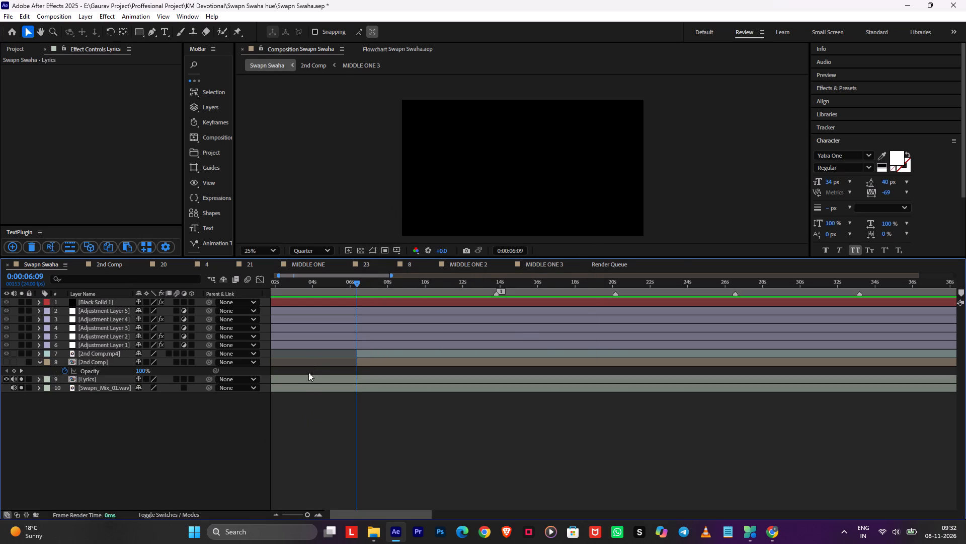
# Open the Lyrics composition and set its size to 1920 x 1080 px with the aspect ratio unlocked.
pyautogui.doubleClick(306, 374)
pyautogui.doubleClick(301, 377)
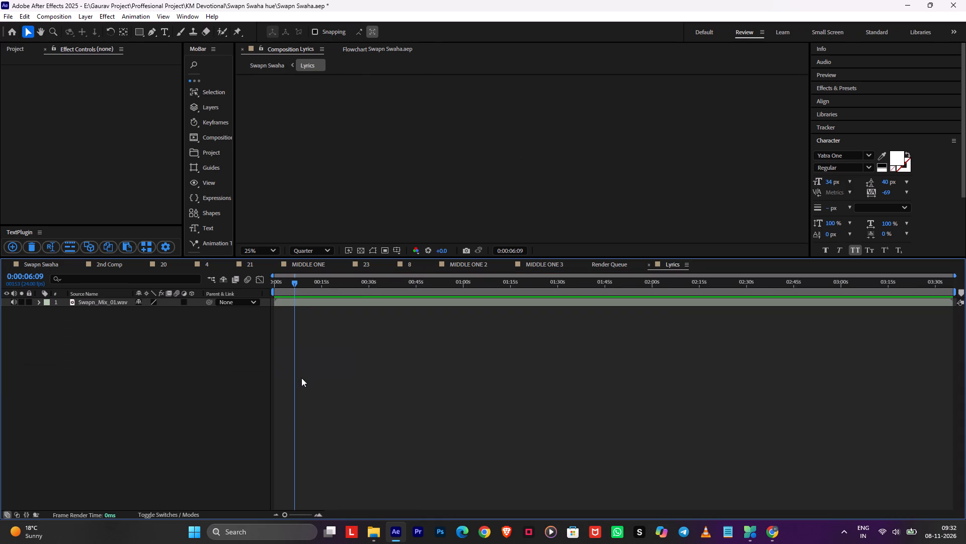
pyautogui.click(330, 386)
pyautogui.hotkey('ctrl', 'k')
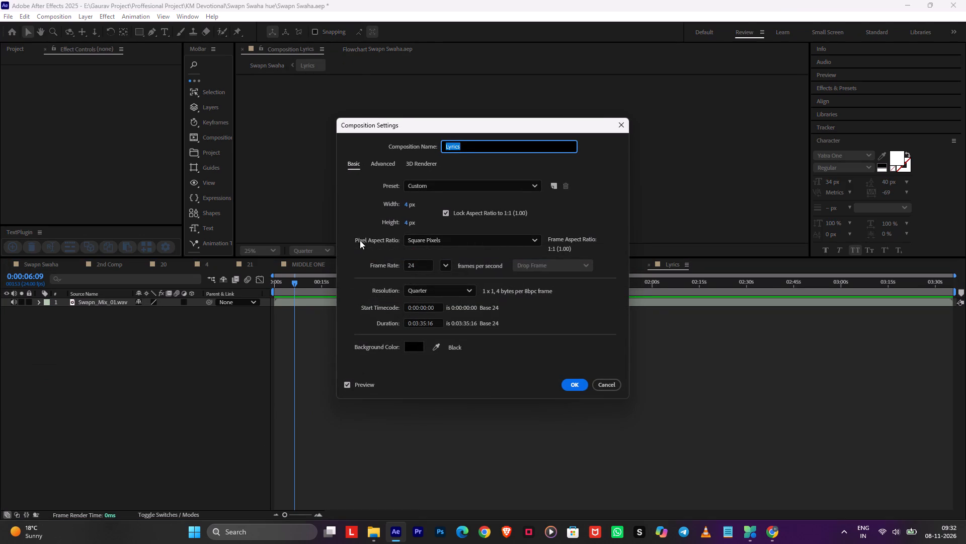
pyautogui.click(408, 200)
pyautogui.write('1920')
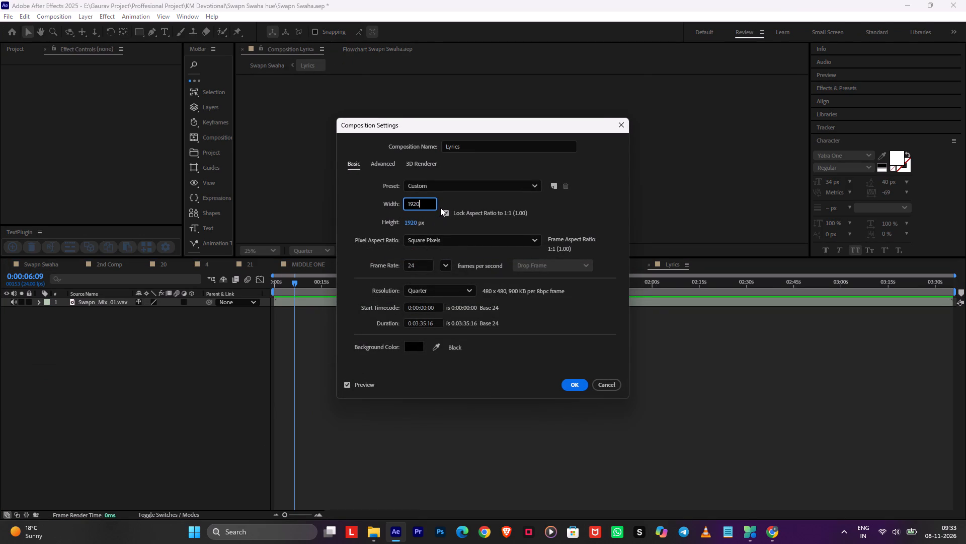
pyautogui.click(442, 210)
pyautogui.click(447, 213)
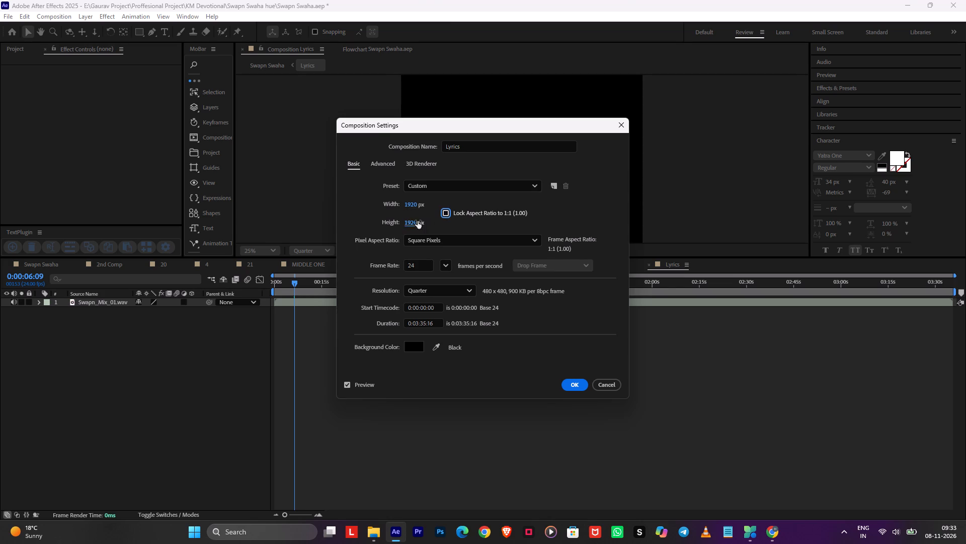
pyautogui.click(418, 221)
pyautogui.write('10')
pyautogui.press('8')
pyautogui.press('0')
pyautogui.click(442, 214)
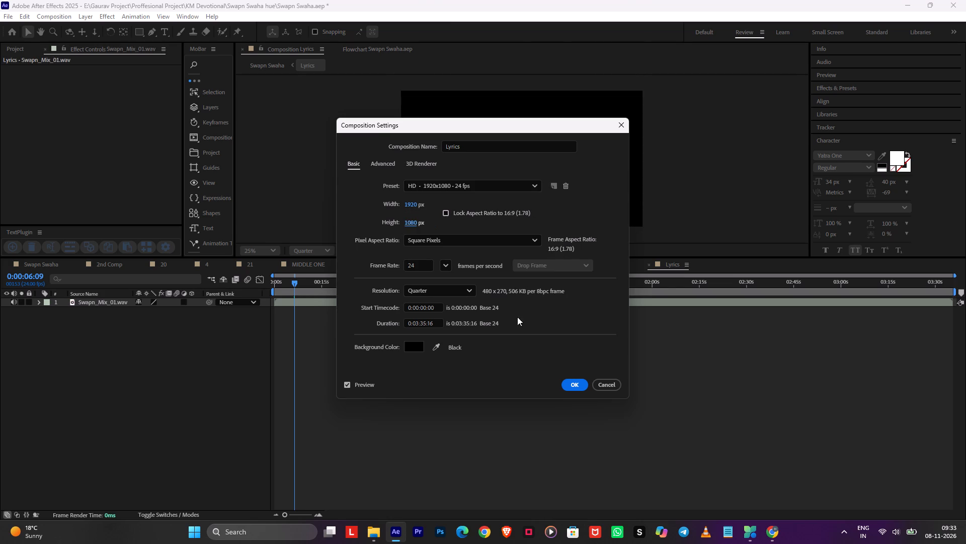
pyautogui.click(572, 386)
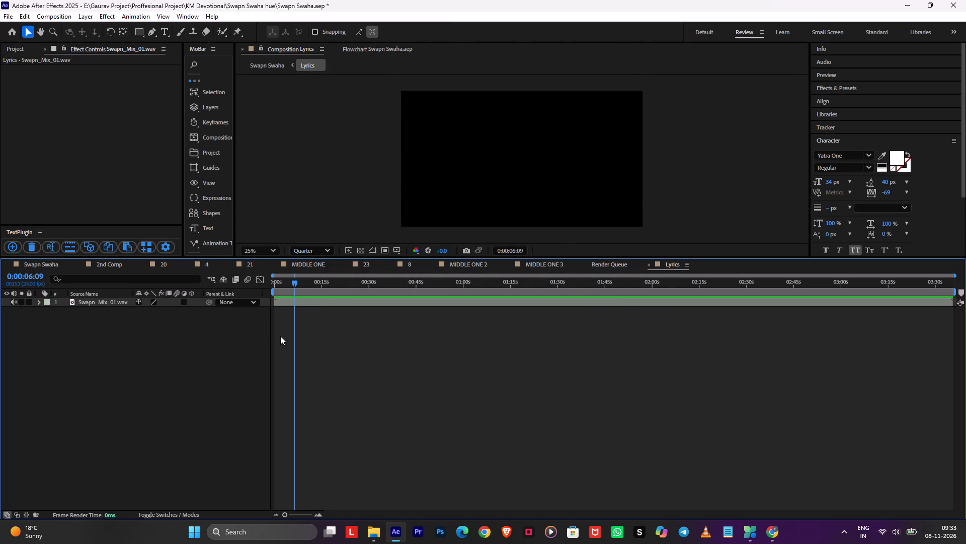
# Play the Lyrics audio to locate 0:00:13:17 and start an empty text layer near the middle of the frame.
pyautogui.press('space')
pyautogui.click(315, 286)
pyautogui.press('space')
pyautogui.keyDown('alt'); pyautogui.scroll(1, 316, 300); pyautogui.keyUp('alt')
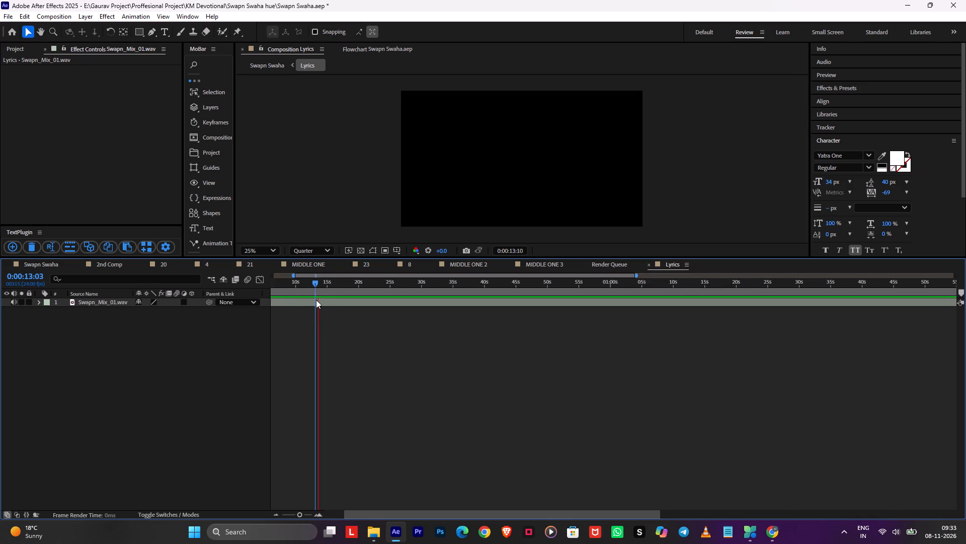
pyautogui.press('space')
pyautogui.click(317, 281)
pyautogui.press('space')
pyautogui.press('space')
pyautogui.press('space')
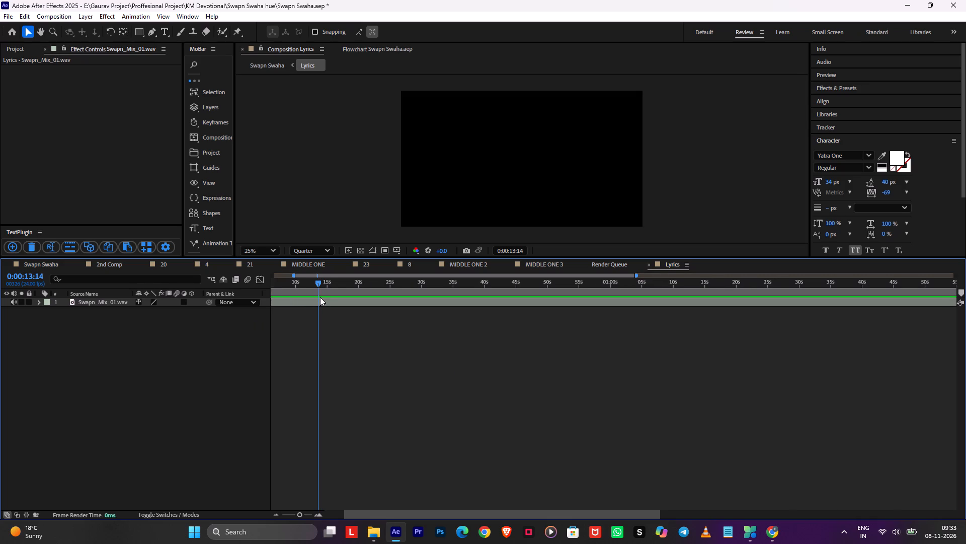
pyautogui.press('space')
pyautogui.click(320, 302)
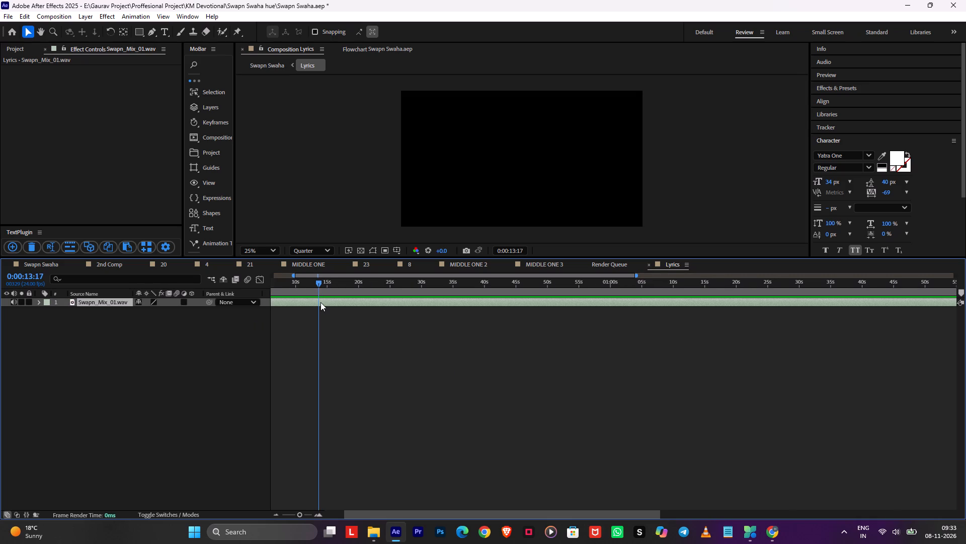
pyautogui.hotkey('ctrl', 't')
pyautogui.click(486, 158)
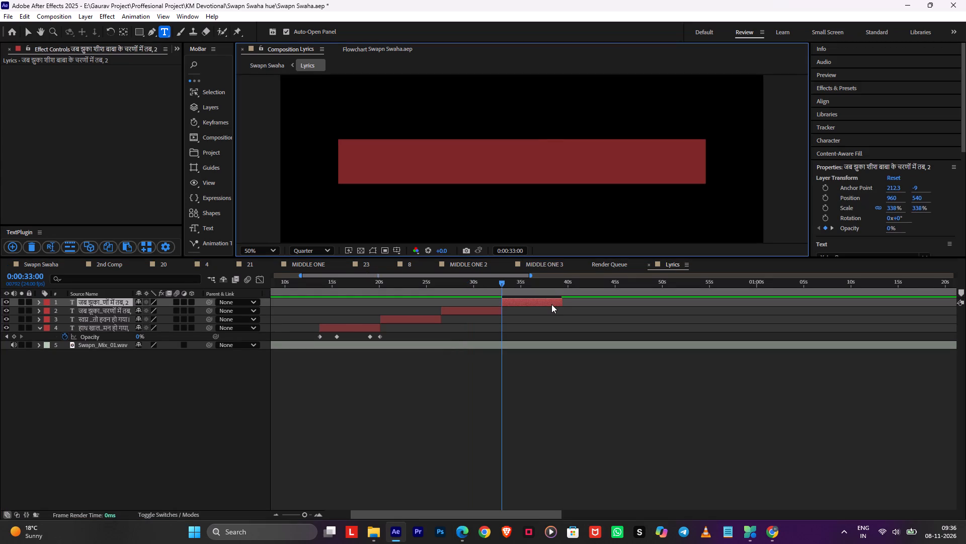
pyautogui.hotkey('ctrl', 'v')
pyautogui.click(547, 313)
# Save the project, preview the fourth lyric line's fade-in and select its layer.
pyautogui.press('space')
pyautogui.hotkey('ctrl', 's')
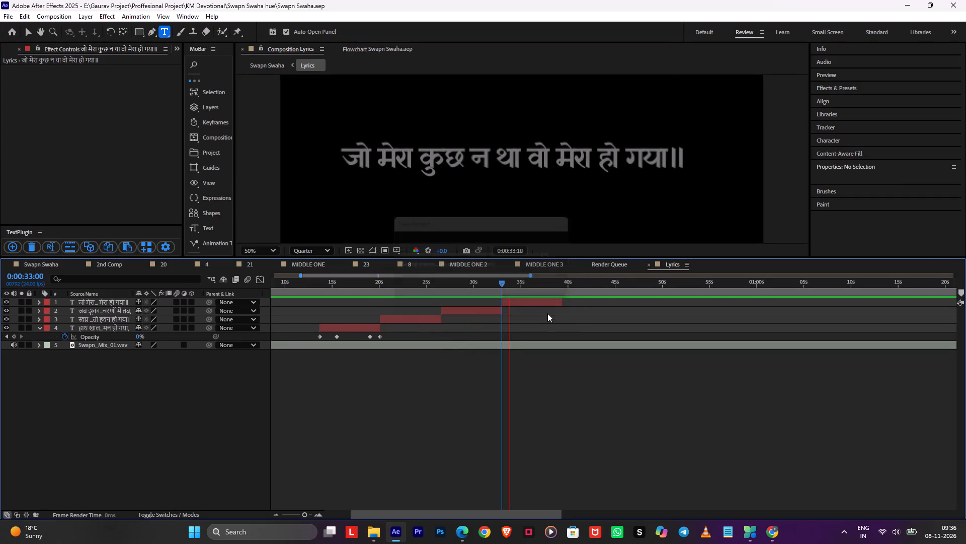
pyautogui.press('space')
pyautogui.keyDown('ctrl'); pyautogui.click(542, 296); pyautogui.keyUp('ctrl')
pyautogui.click(535, 302)
pyautogui.hotkey('ctrl', 'Tab')
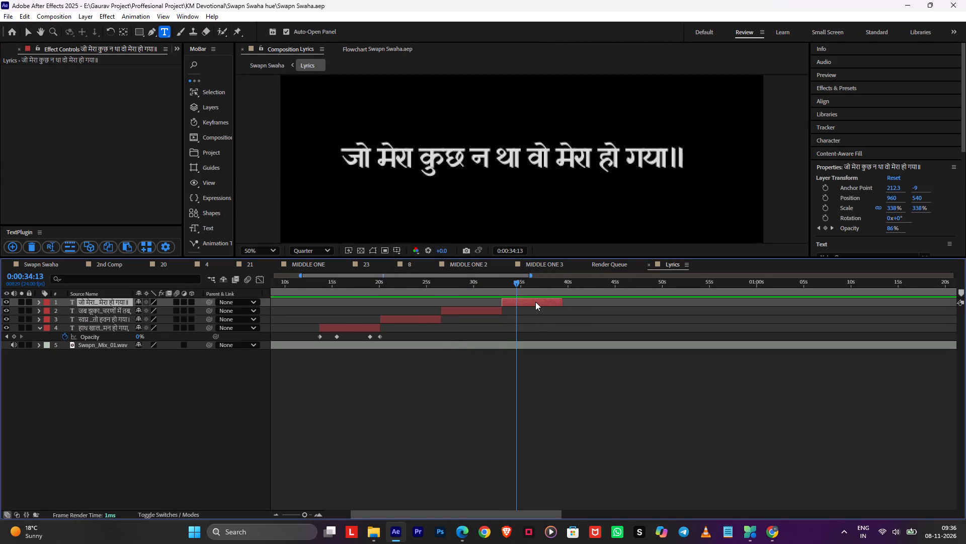
# Duplicate the fourth lyric layer and start the copy at the original's out point, 0:00:39:10.
pyautogui.press('space')
pyautogui.moveTo(542, 289); pyautogui.dragTo(556, 294)
pyautogui.press('o')
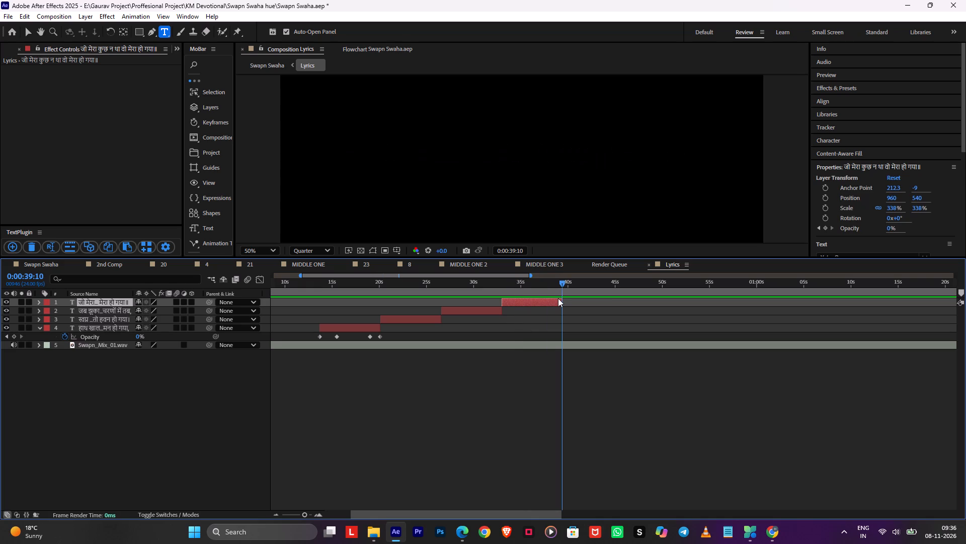
pyautogui.hotkey('ctrl', 'd')
pyautogui.press('[')
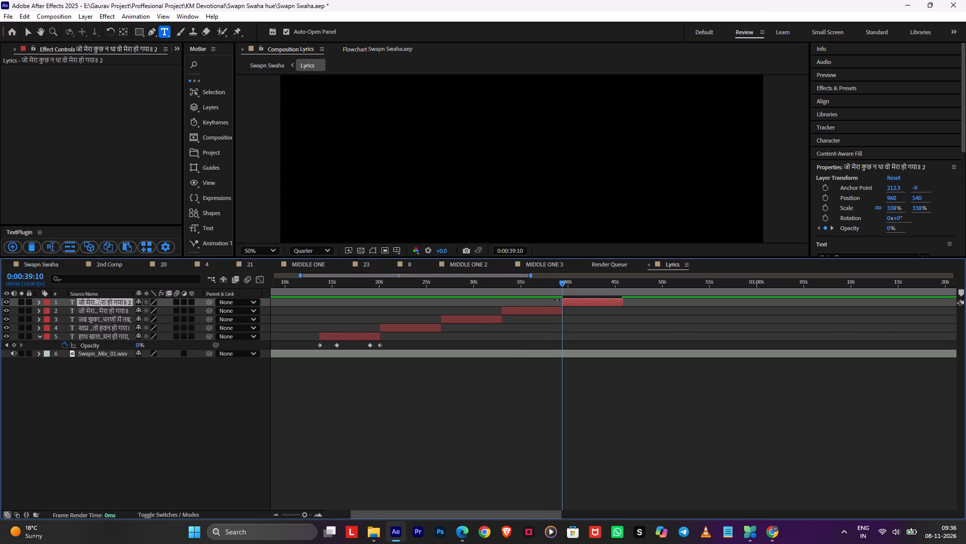
# Copy the first Verse 2 line, "राह सूनी हुई, पाँव थकने लगे,", from the ChatGPT lyrics.
pyautogui.hotkey('alt', 'Tab')
pyautogui.scroll(-3, 469, 300)
pyautogui.tripleClick(466, 315)
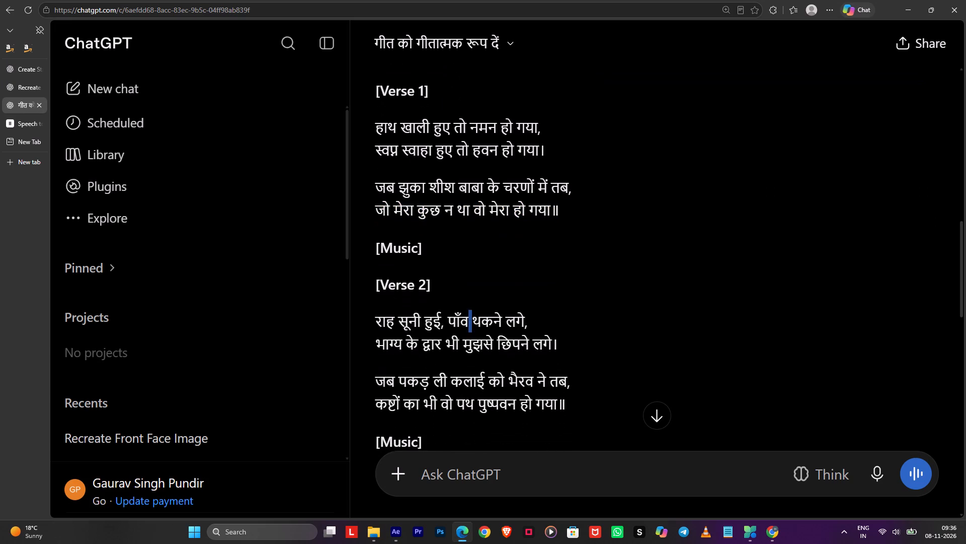
pyautogui.hotkey('ctrl', 'c')
pyautogui.hotkey('alt', 'Tab')
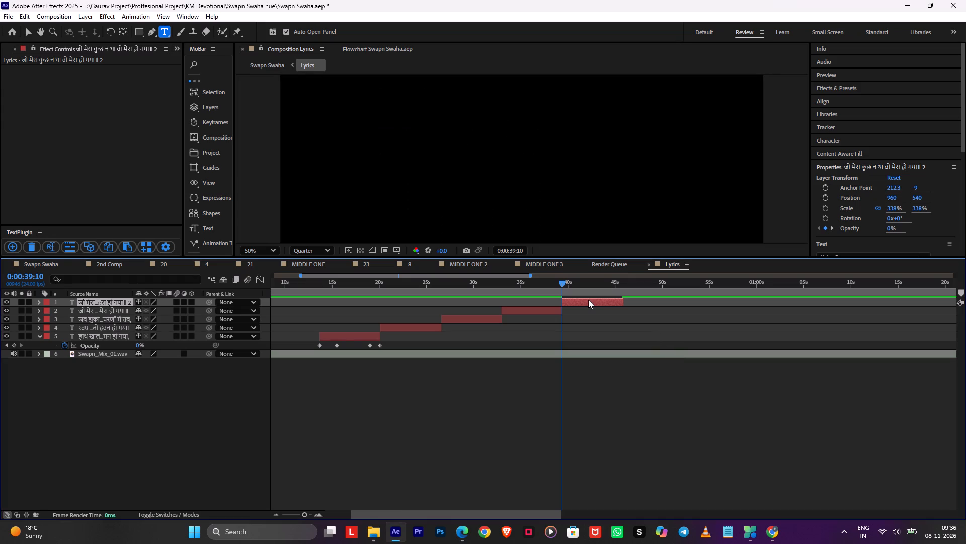
# In After Effects, replace the fifth lyric layer's text with the copied line and preview it.
pyautogui.doubleClick(588, 300)
pyautogui.hotkey('ctrl', 'v')
pyautogui.click(587, 314)
pyautogui.press('space')
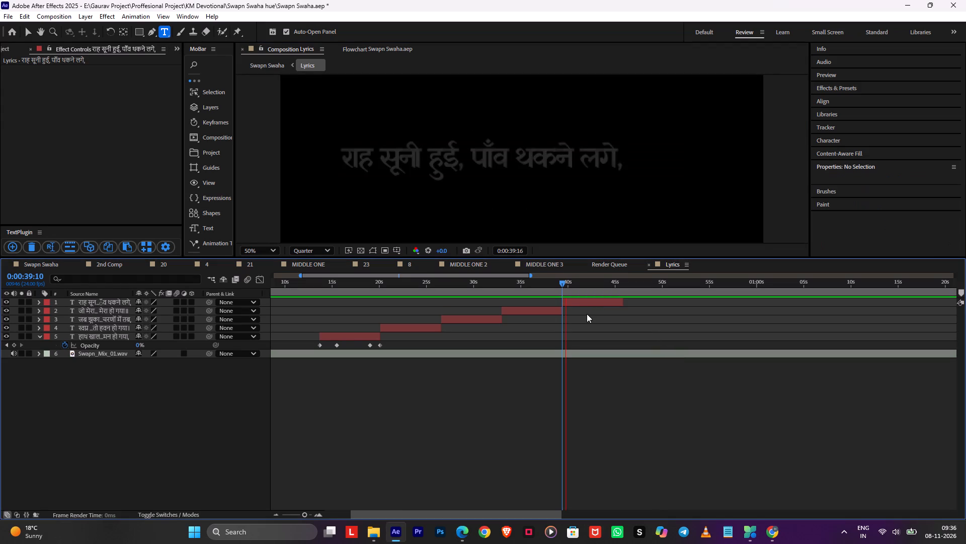
pyautogui.press('space')
# Centre the fifth lyric layer's anchor point on its text so the line sits mid-frame.
pyautogui.click(588, 300)
pyautogui.hotkey('ctrl', 'Tab')
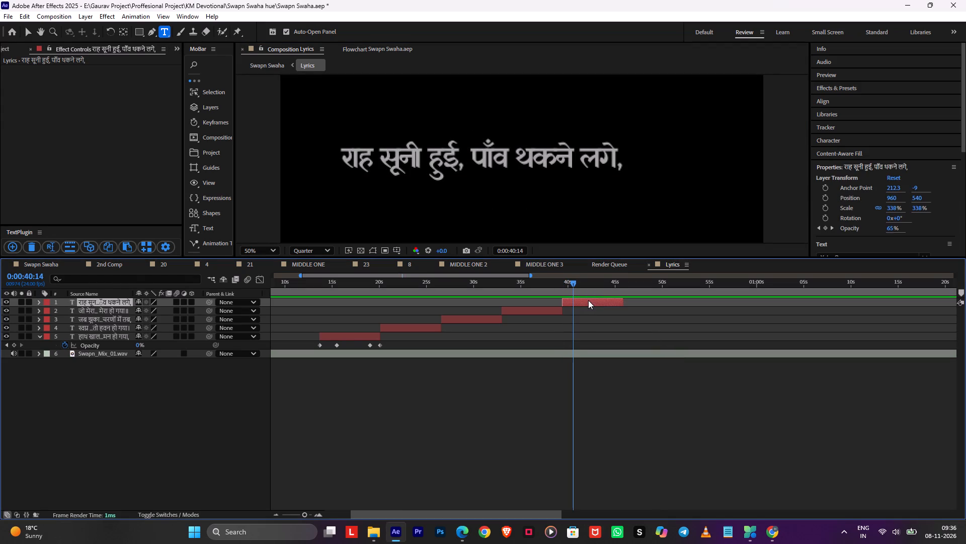
pyautogui.hotkey('ctrl', 'Tab')
pyautogui.hotkey('ctrl', 'Tab')
pyautogui.hotkey('ctrl', 'Tab')
pyautogui.hotkey('ctrl', 'alt', 'Home')
pyautogui.hotkey('ctrl', 'Tab')
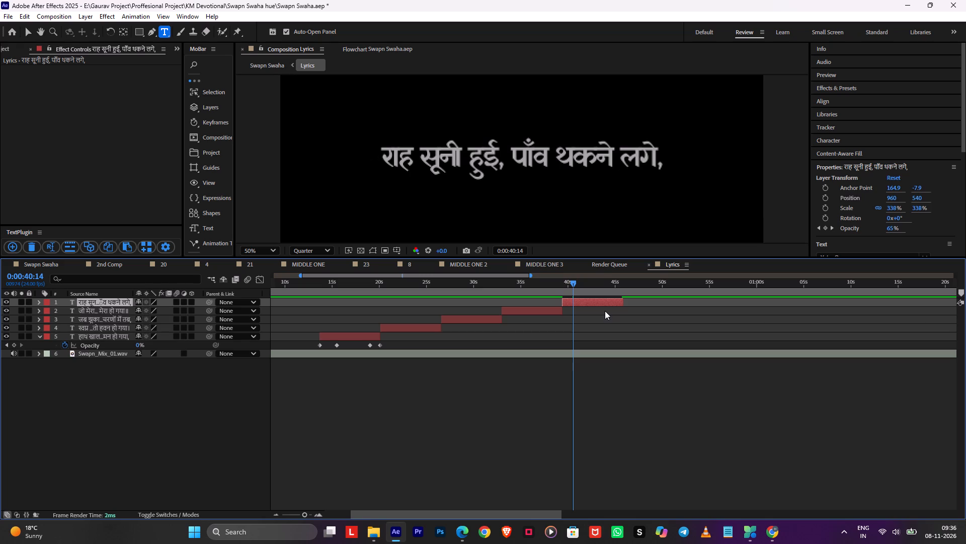
# Play the song to find where Verse 2 begins and move the fifth lyric layer's start to 0:00:46:01.
pyautogui.press('space')
pyautogui.moveTo(633, 284); pyautogui.dragTo(626, 286)
pyautogui.press('space')
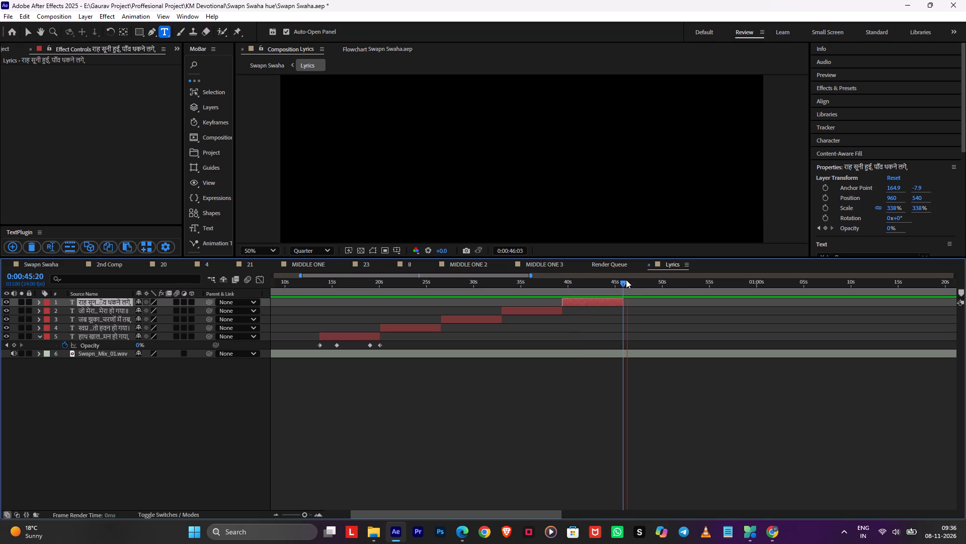
pyautogui.click(626, 280)
pyautogui.press('space')
pyautogui.click(626, 280)
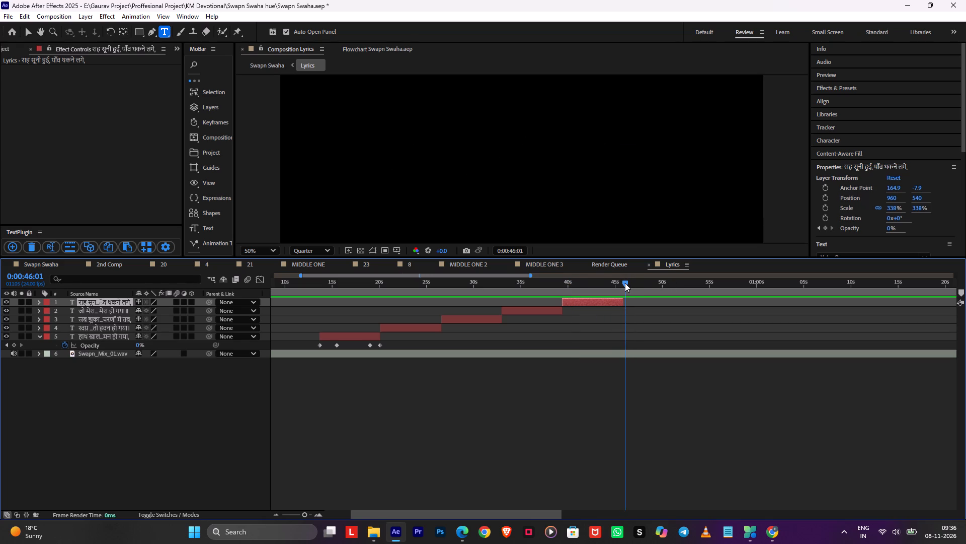
pyautogui.press('[')
# Save the project and play the fifth lyric line from its start at 0:00:46:01.
pyautogui.hotkey('alt', 'Tab')
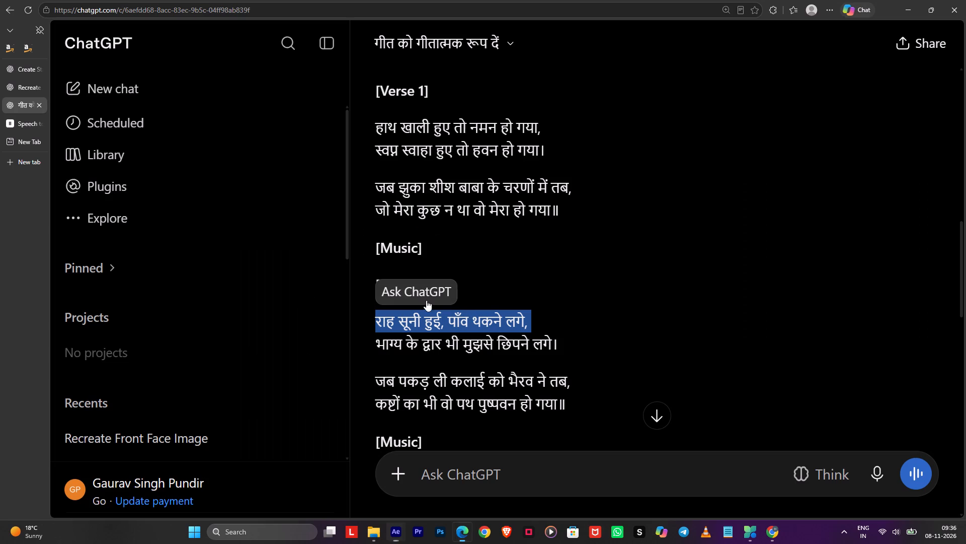
pyautogui.hotkey('alt', 'Tab')
pyautogui.press('space')
pyautogui.hotkey('ctrl', 's')
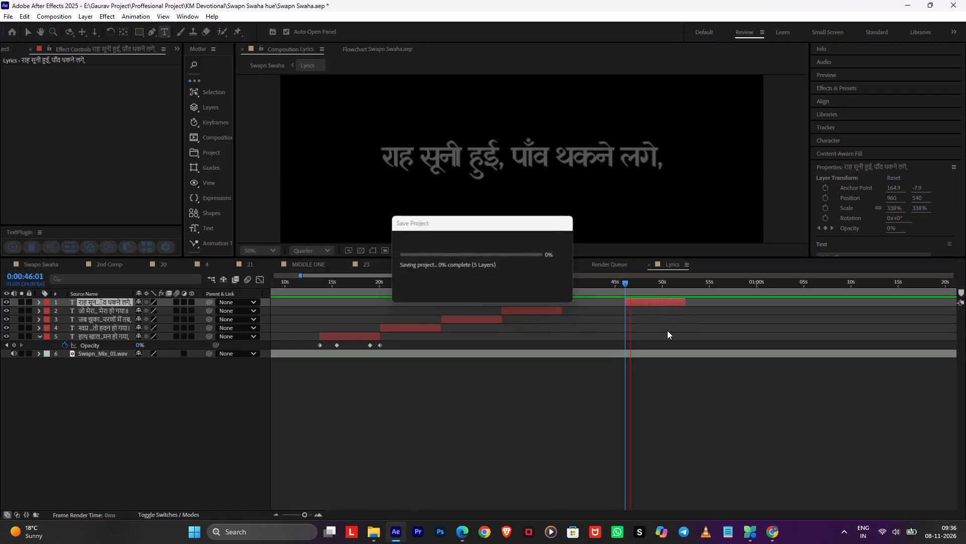
pyautogui.click(667, 330)
# Copy the second Verse 2 line, "भाग्य के द्वार भी मुझसे छिपने लगे।", from the ChatGPT lyrics.
pyautogui.hotkey('alt', 'Tab')
pyautogui.tripleClick(409, 345)
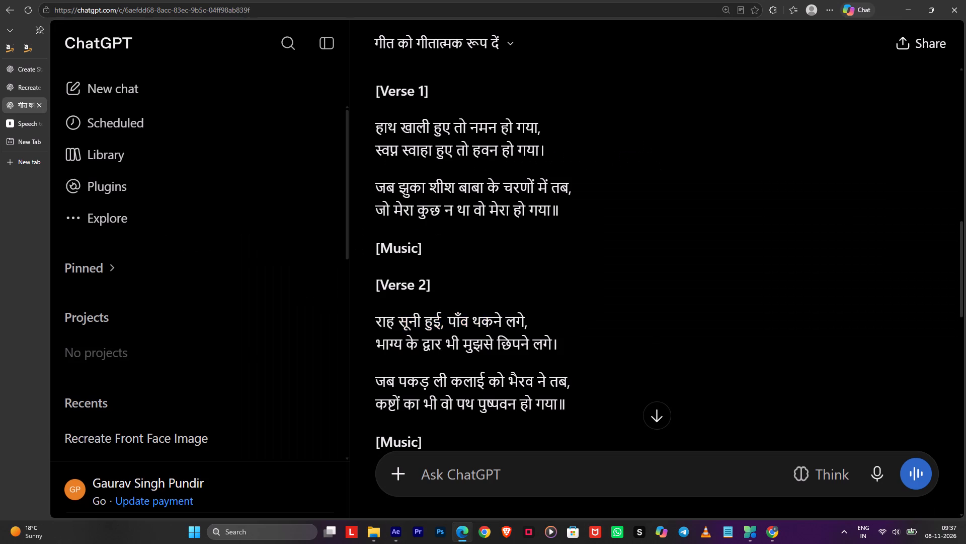
pyautogui.hotkey('ctrl', 'c')
pyautogui.hotkey('alt', 'Tab')
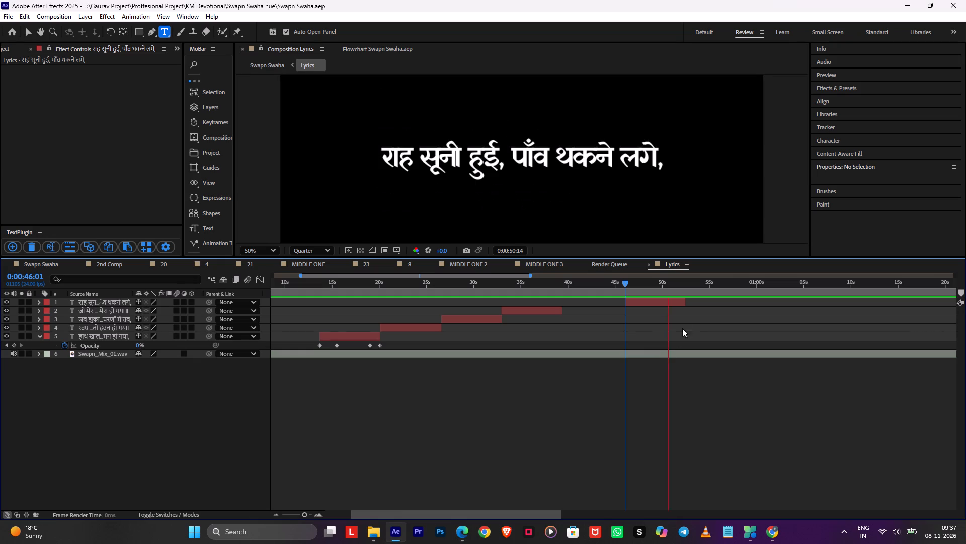
# In After Effects, play the fifth lyric line through its fade-out and stop at 0:00:52:14.
pyautogui.click(687, 324)
pyautogui.press('space')
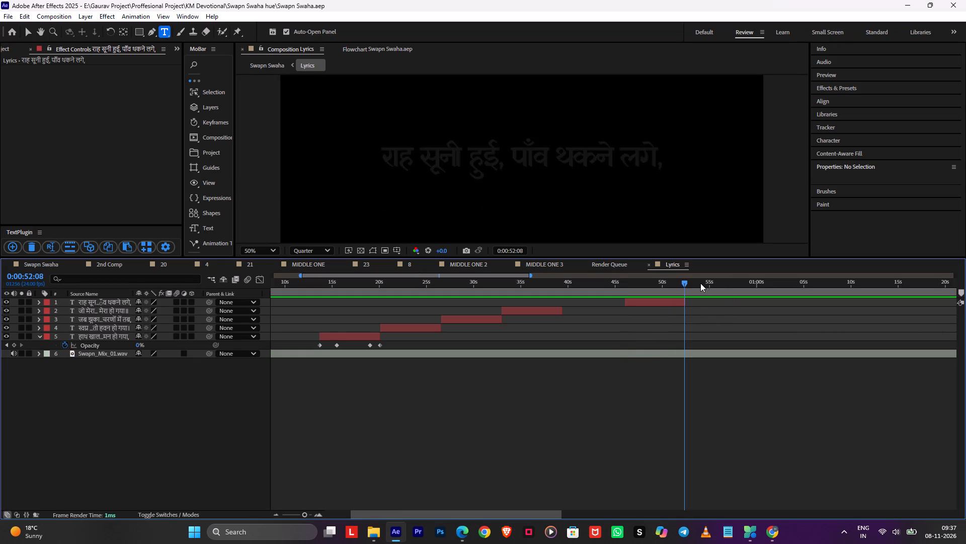
pyautogui.press('space')
pyautogui.press('space')
pyautogui.press('space')
pyautogui.press('space')
# Show the fifth lyric layer's Opacity keyframes, duplicate the layer and start the copy at 0:00:52:14.
pyautogui.click(687, 298)
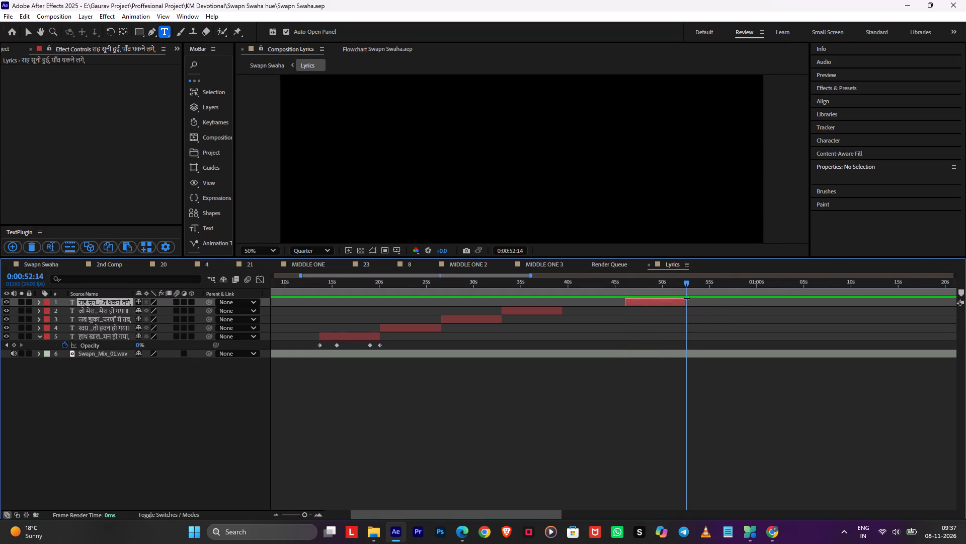
pyautogui.keyDown('alt'); pyautogui.scroll(2, 687, 312); pyautogui.keyUp('alt')
pyautogui.click(678, 300)
pyautogui.press('t')
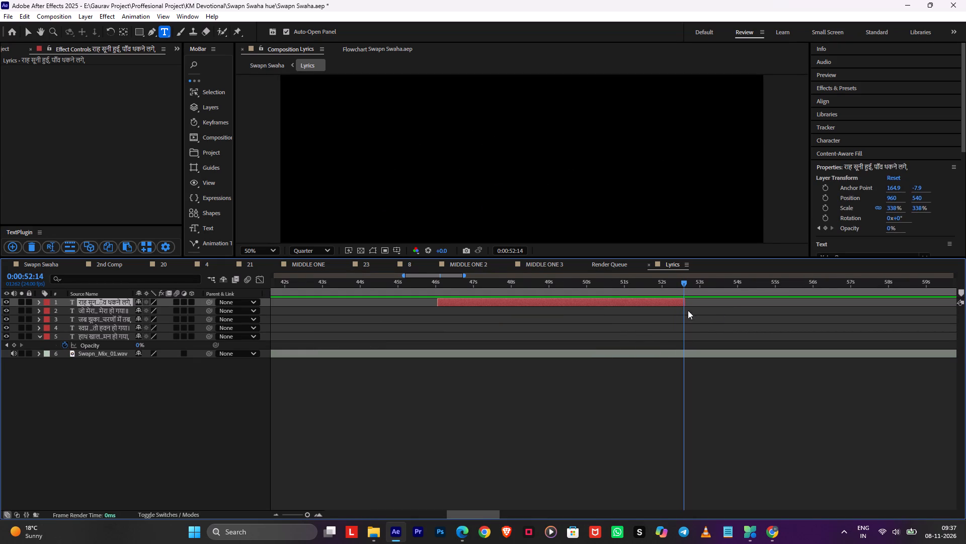
pyautogui.moveTo(704, 312); pyautogui.dragTo(605, 341)
pyautogui.click(678, 312)
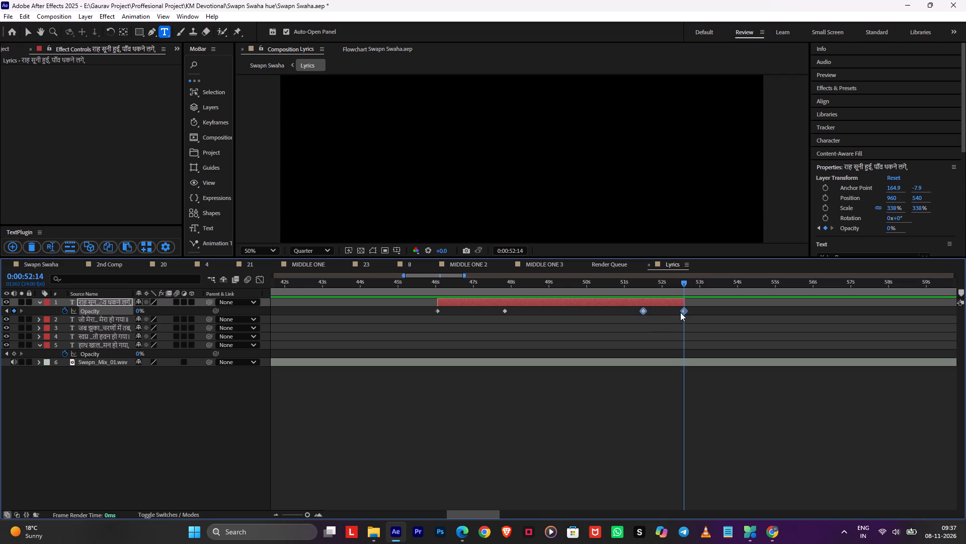
pyautogui.hotkey('ctrl', 'd')
pyautogui.press('p')
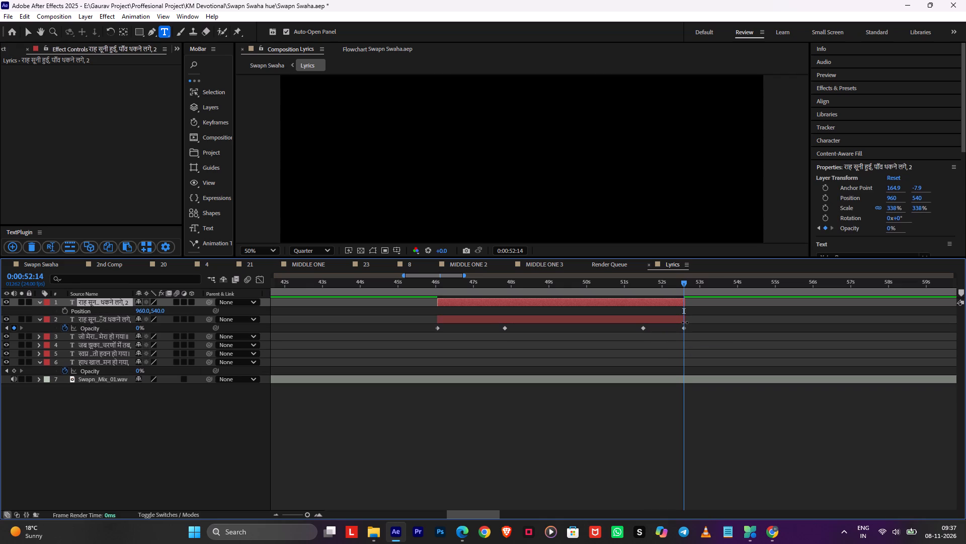
pyautogui.press('[')
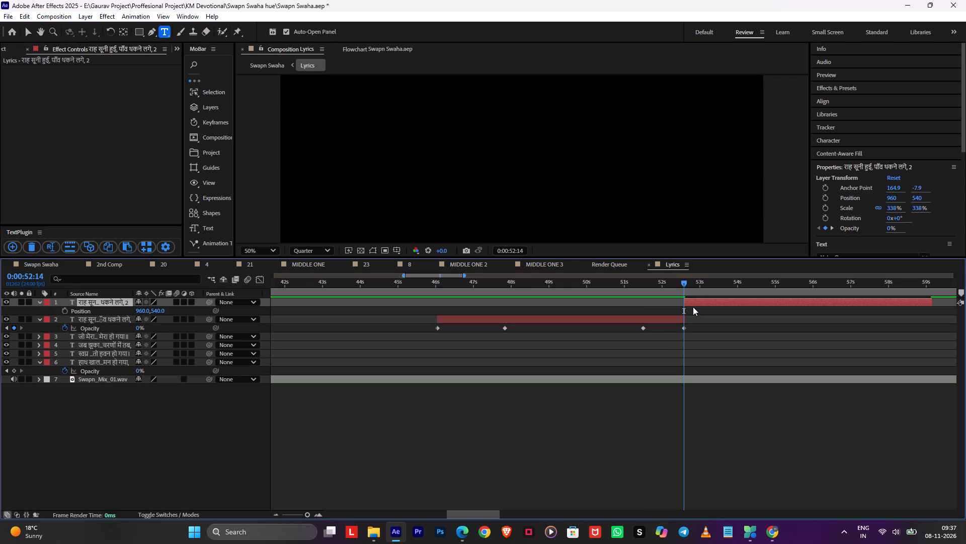
# Replace the sixth lyric layer's text with "भाग्य के द्वार भी मुझसे छिपने लगे।" and preview its fade-in.
pyautogui.doubleClick(694, 302)
pyautogui.hotkey('ctrl', 'v')
pyautogui.click(706, 334)
pyautogui.press('space')
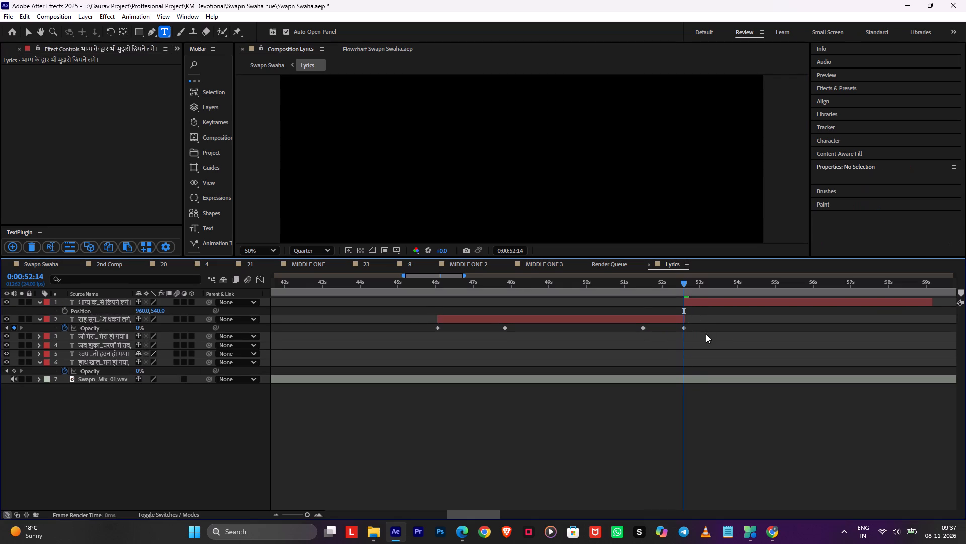
pyautogui.press('space')
# Centre the sixth lyric layer's anchor point on its text so the line sits mid-frame.
pyautogui.click(708, 306)
pyautogui.hotkey('ctrl', 'Tab')
pyautogui.hotkey('ctrl', 'Tab')
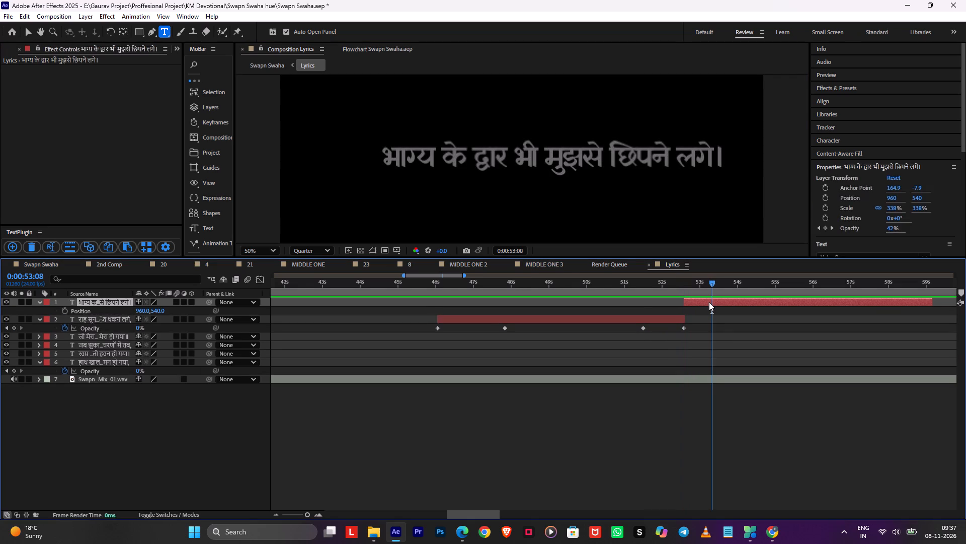
pyautogui.hotkey('ctrl', 'alt', 'Home')
pyautogui.hotkey('ctrl', 'Tab')
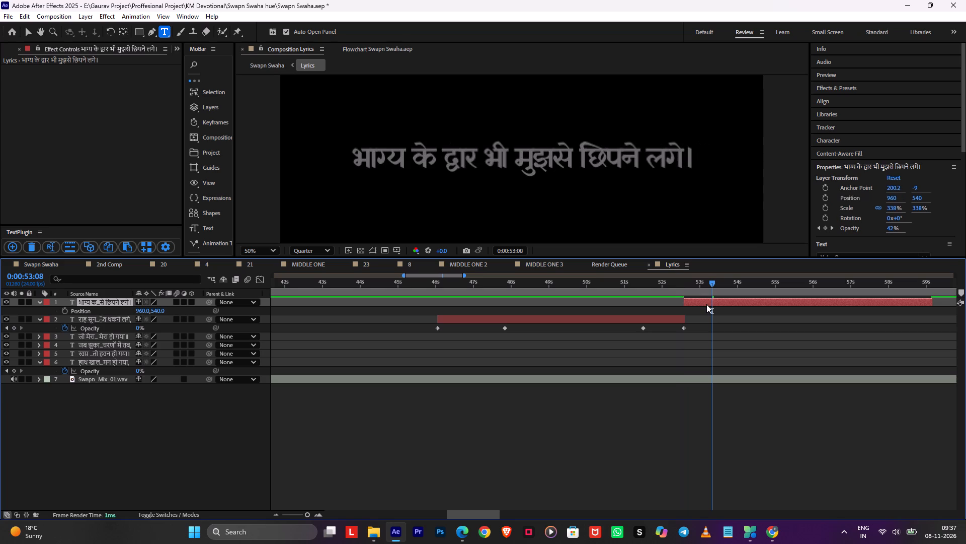
# Save the project and preview the sixth lyric line.
pyautogui.hotkey('ctrl', 's')
pyautogui.press('space')
pyautogui.keyDown('alt'); pyautogui.scroll(-2, 706, 305); pyautogui.keyUp('alt')
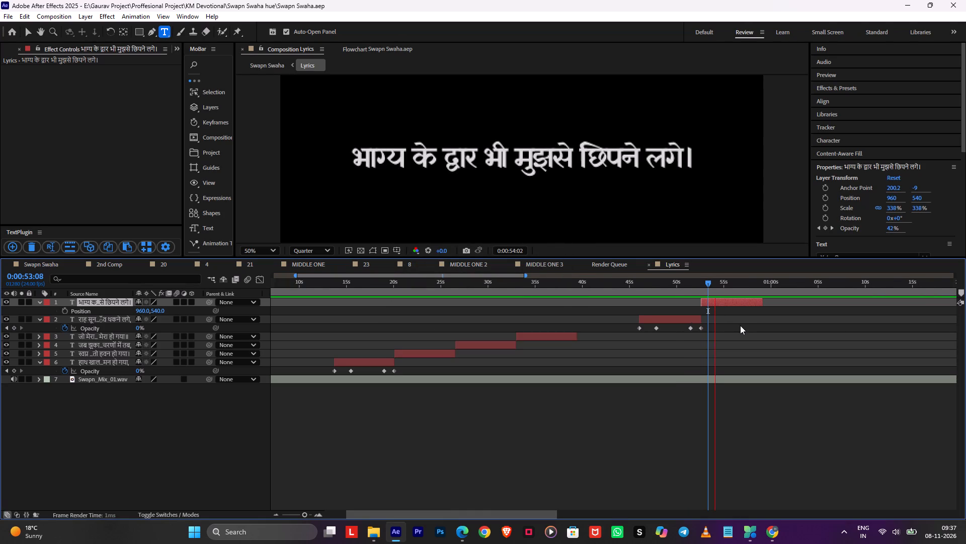
pyautogui.press('space')
# Duplicate the sixth lyric layer and start the copy at the original's out point, 0:00:59:03.
pyautogui.press('o')
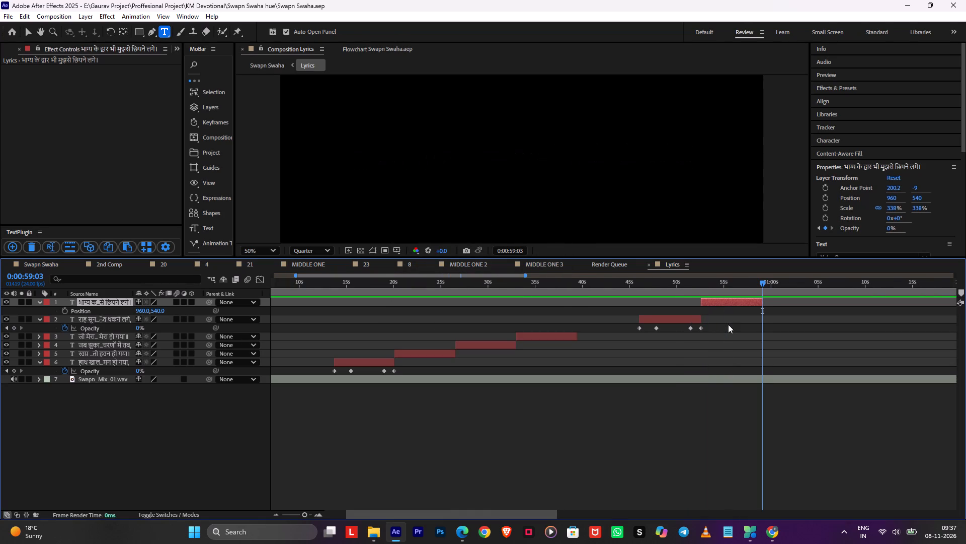
pyautogui.press('space')
pyautogui.click(762, 281)
pyautogui.hotkey('ctrl', 'd')
pyautogui.press('[')
# Replace the seventh lyric layer's text with "जब पकड़ ली कलाई को भैरव ने तब," from ChatGPT, preview it, and save the project.
pyautogui.hotkey('alt', 'space')
pyautogui.hotkey('alt', 'Tab')
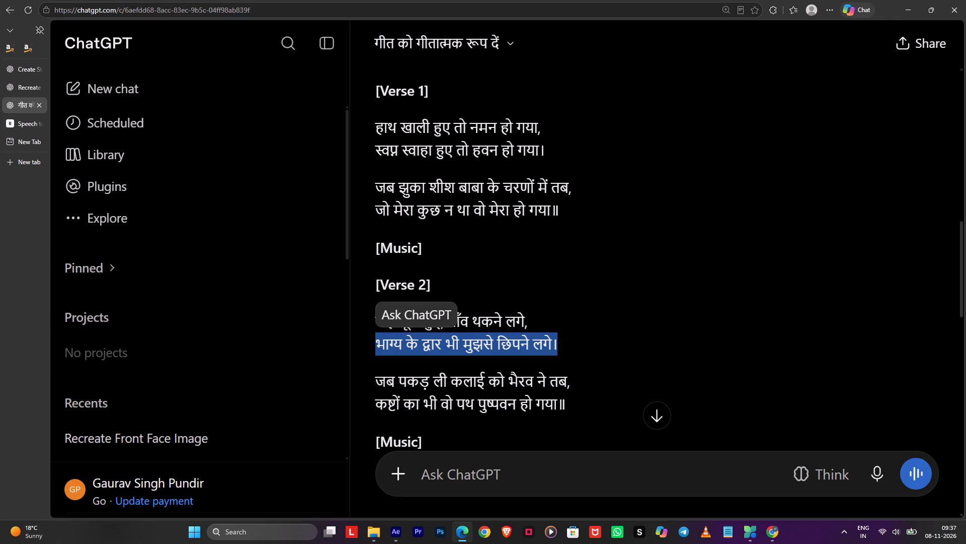
pyautogui.tripleClick(387, 385)
pyautogui.hotkey('ctrl', 'c')
pyautogui.hotkey('alt', 'Tab')
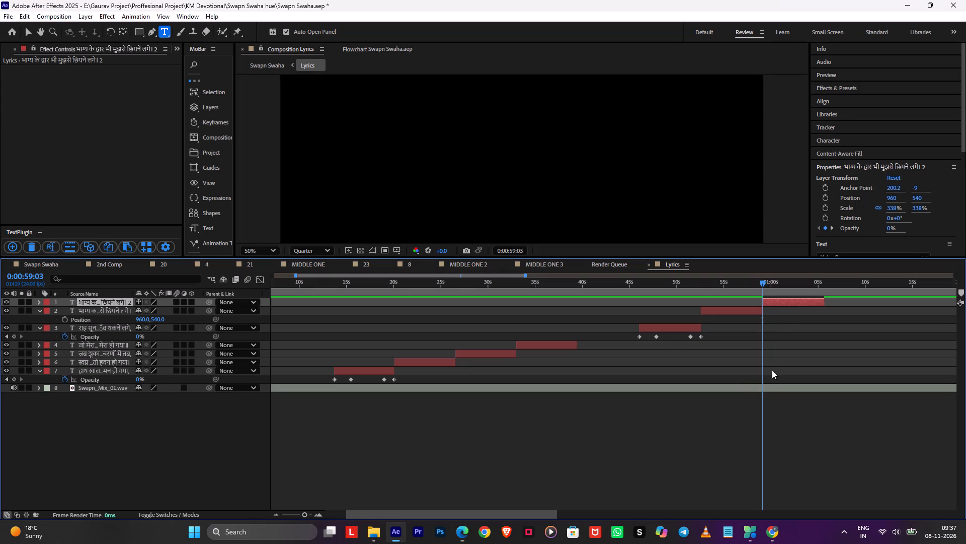
pyautogui.doubleClick(786, 301)
pyautogui.hotkey('ctrl', 'v')
pyautogui.click(784, 334)
pyautogui.press('space')
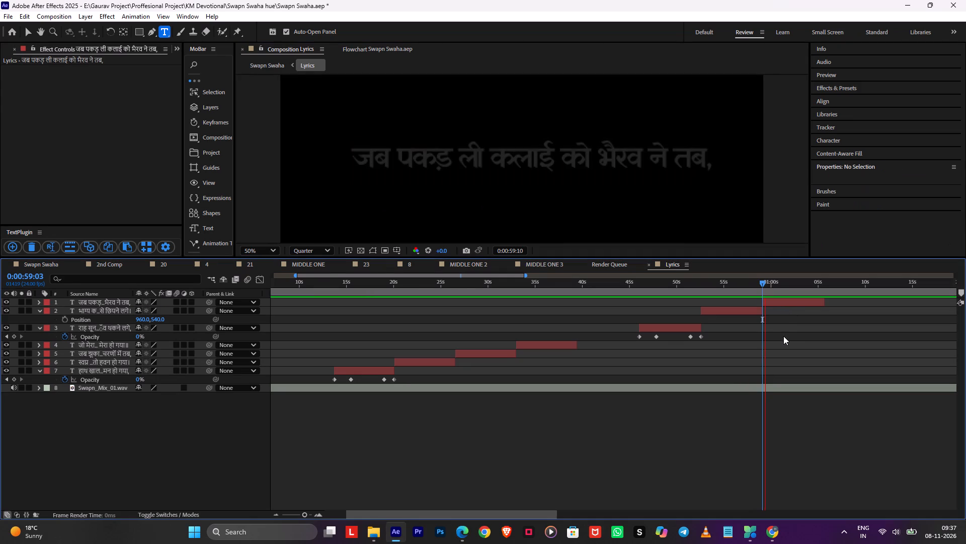
pyautogui.hotkey('ctrl', 's')
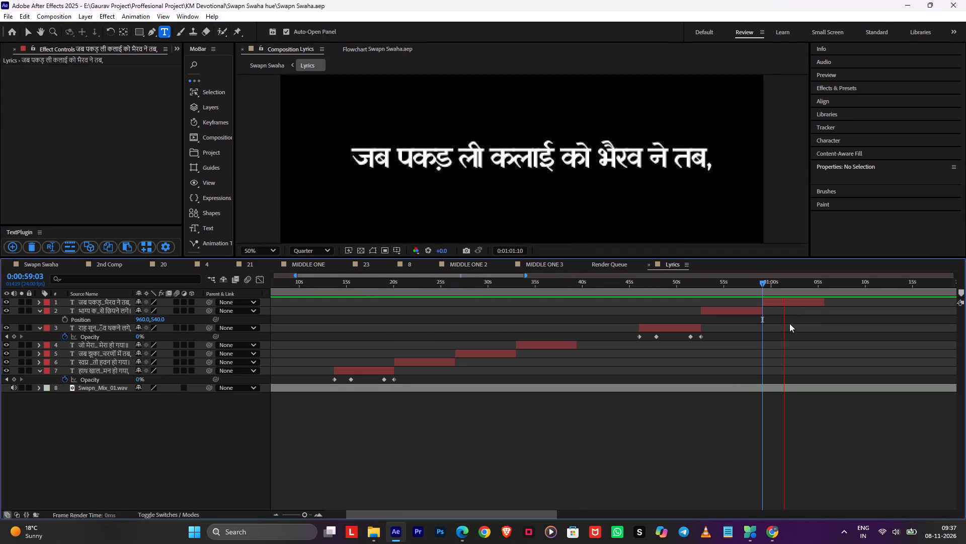
# Duplicate the seventh lyric layer and start the copy at the original's out point, 0:01:05:16.
pyautogui.moveTo(814, 325); pyautogui.dragTo(631, 353, button='middle')
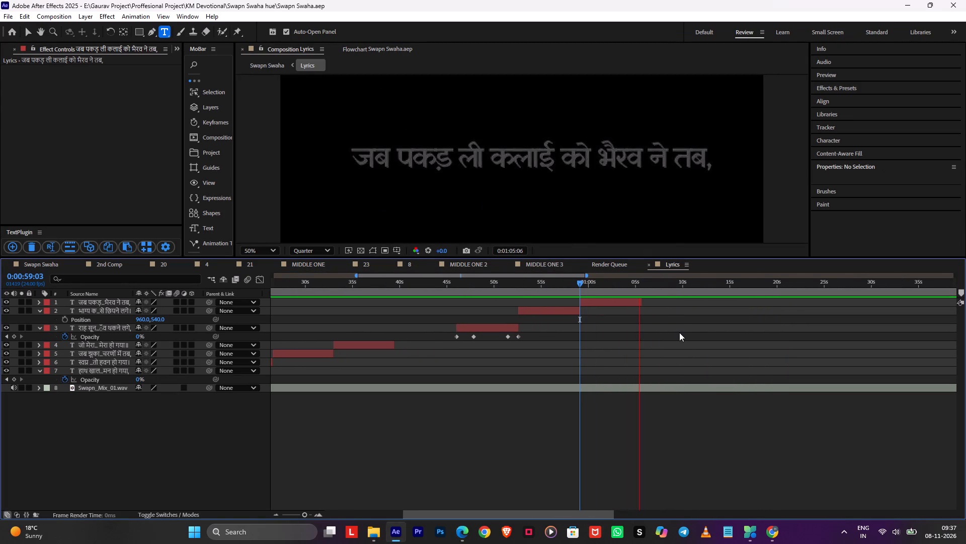
pyautogui.press('space')
pyautogui.click(648, 282)
pyautogui.press('space')
pyautogui.click(644, 282)
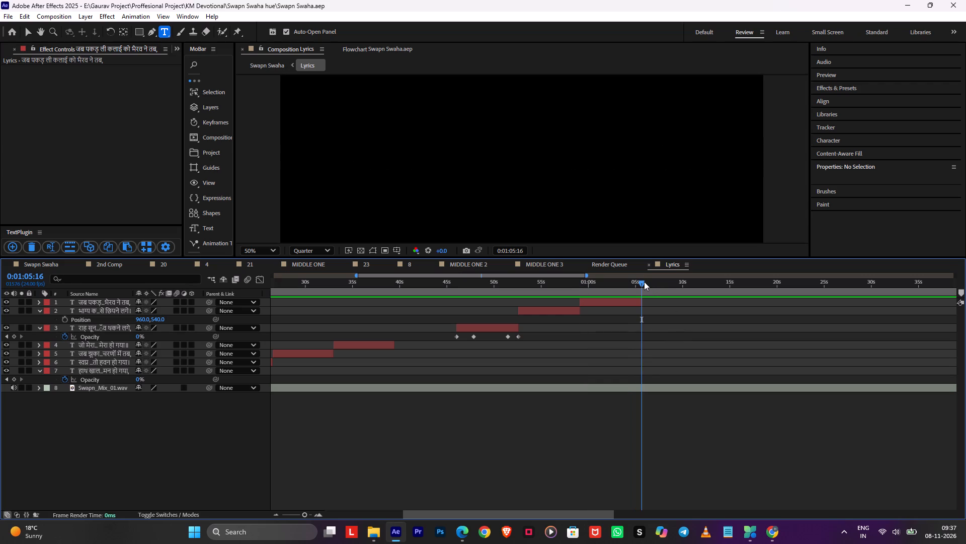
pyautogui.click(628, 298)
pyautogui.hotkey('ctrl', 'd')
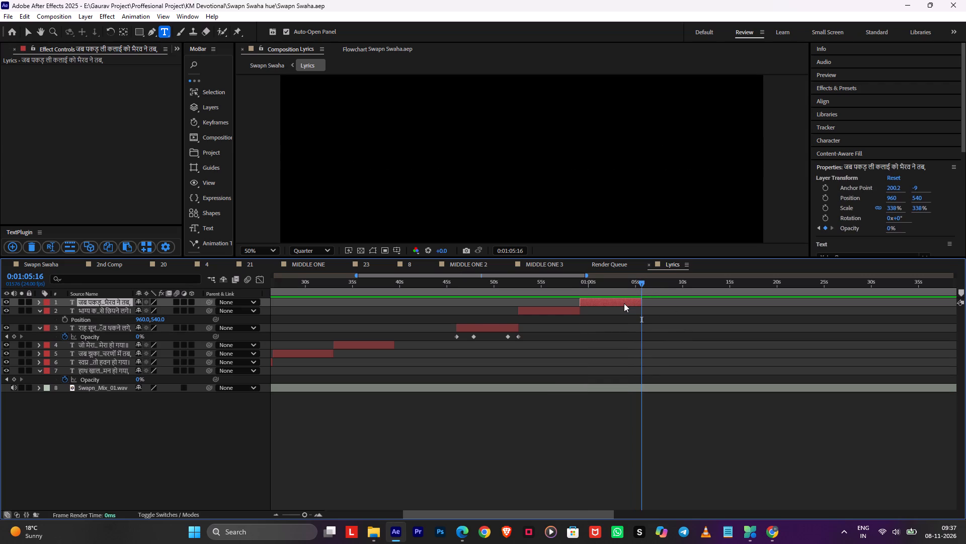
pyautogui.press('[')
# Replace the eighth lyric layer's text with "कष्टों का भी वो पथ पुष्पवन हो गया॥" from ChatGPT, preview it, and save the project.
pyautogui.hotkey('alt', 'Tab')
pyautogui.scroll(-1, 550, 328)
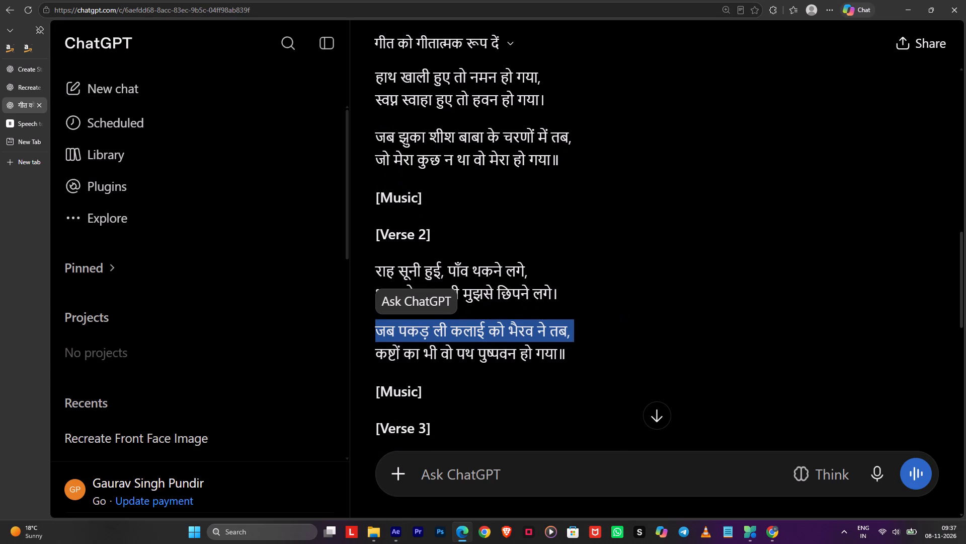
pyautogui.tripleClick(480, 351)
pyautogui.hotkey('ctrl', 'c')
pyautogui.hotkey('alt', 'Tab')
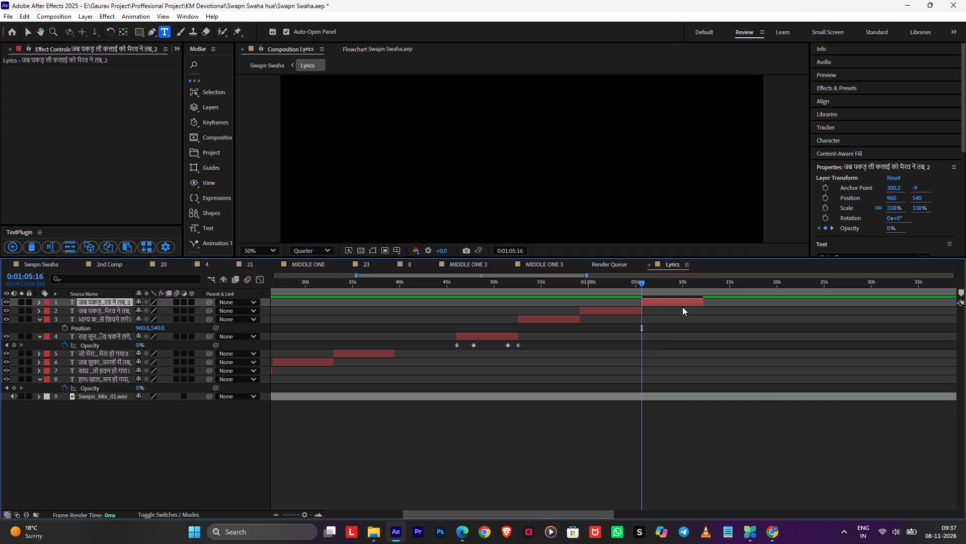
pyautogui.doubleClick(685, 301)
pyautogui.hotkey('ctrl', 'v')
pyautogui.click(673, 333)
pyautogui.press('space')
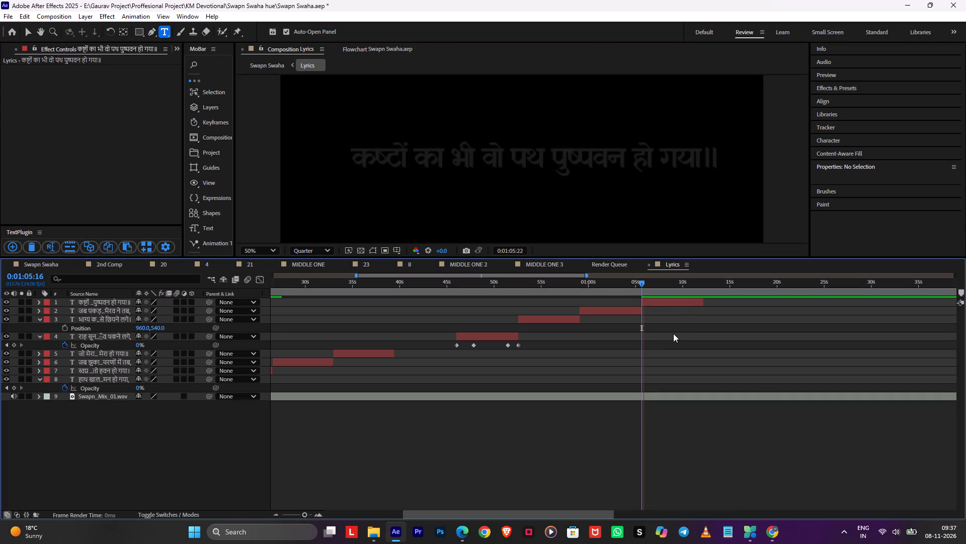
pyautogui.hotkey('ctrl', 's')
# Play and scrub the song past the eighth lyric line to find where the third verse's vocals begin.
pyautogui.moveTo(696, 333); pyautogui.dragTo(690, 335, button='middle')
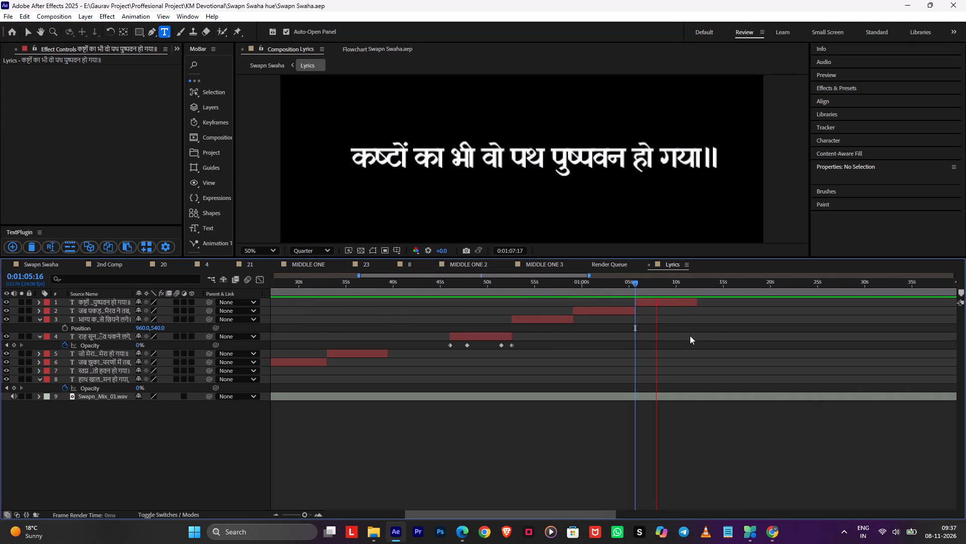
pyautogui.scroll(-1, 690, 335)
pyautogui.keyDown('alt'); pyautogui.scroll(-3, 690, 335); pyautogui.keyUp('alt')
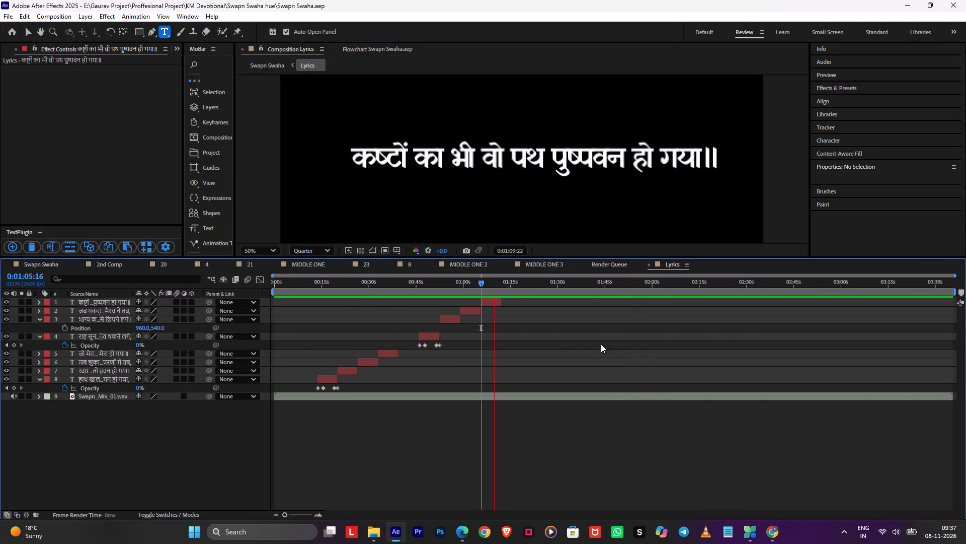
pyautogui.keyDown('alt'); pyautogui.scroll(2, 500, 330); pyautogui.keyUp('alt')
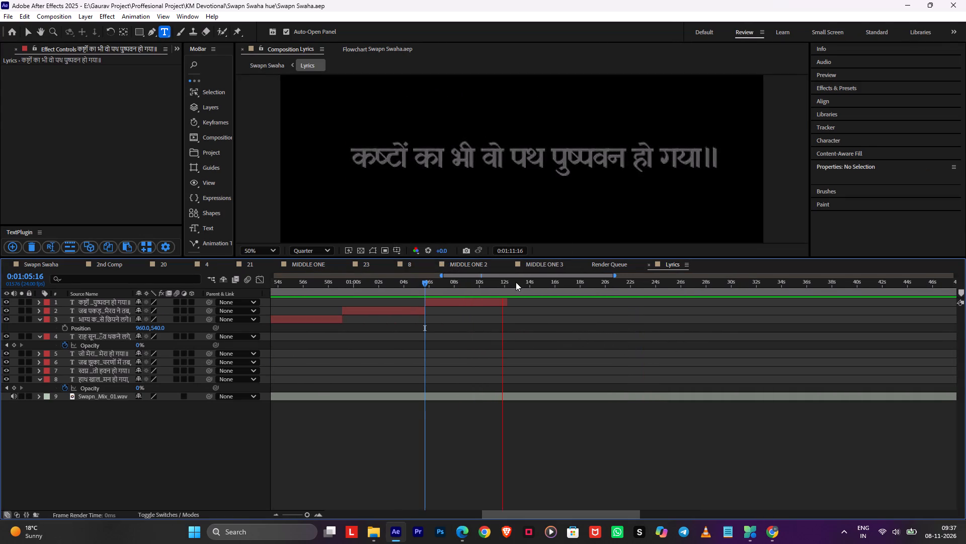
pyautogui.press('space')
pyautogui.press('space')
pyautogui.moveTo(550, 286); pyautogui.dragTo(604, 304)
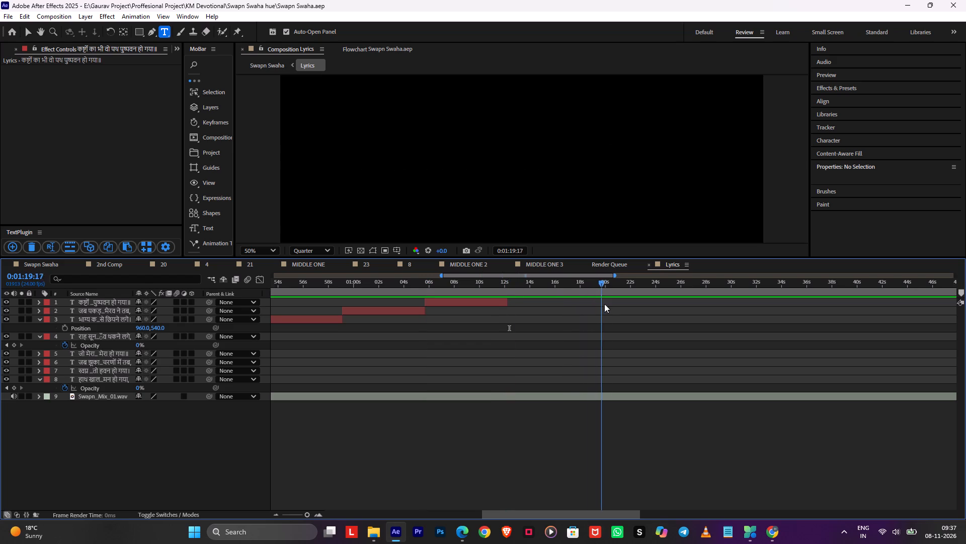
pyautogui.moveTo(604, 304); pyautogui.dragTo(605, 307)
pyautogui.press('space')
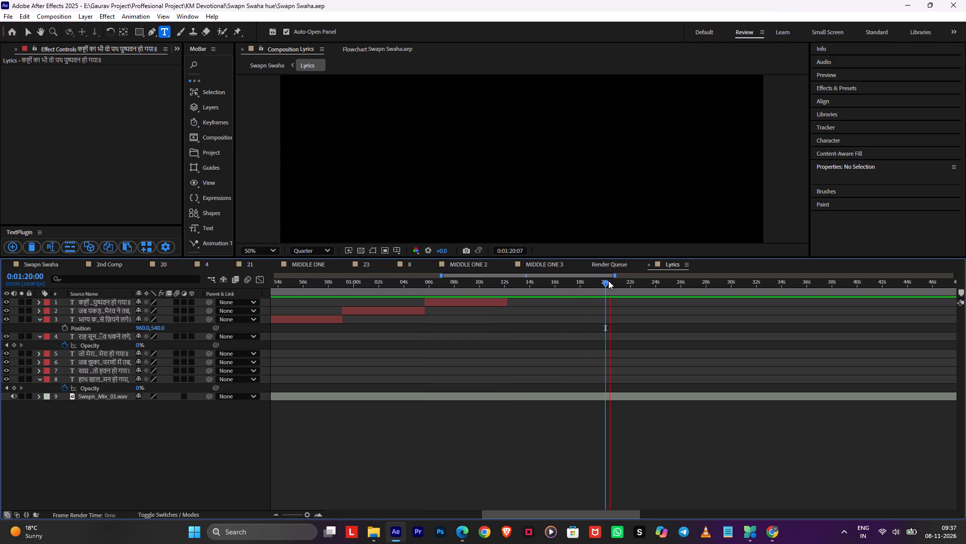
pyautogui.moveTo(599, 284); pyautogui.dragTo(554, 304)
pyautogui.press('space')
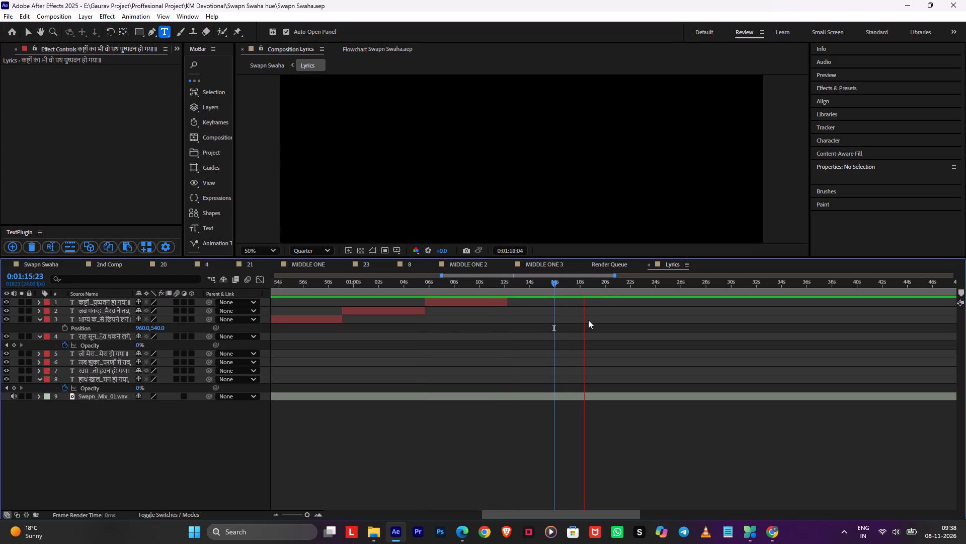
pyautogui.press('space')
pyautogui.moveTo(590, 288); pyautogui.dragTo(581, 290)
pyautogui.press('space')
pyautogui.press('space')
pyautogui.press('space')
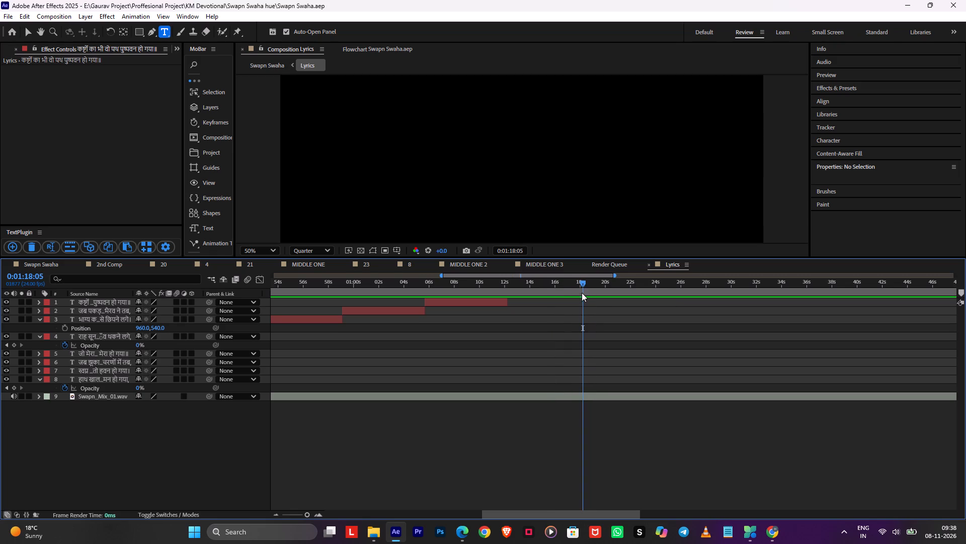
pyautogui.press('space')
# Collapse the layer properties, duplicate all eight lyric layers together, and stack the copies above the originals.
pyautogui.keyDown('alt'); pyautogui.scroll(-1, 581, 323); pyautogui.keyUp('alt')
pyautogui.keyDown('alt'); pyautogui.scroll(1, 581, 323); pyautogui.keyUp('alt')
pyautogui.keyDown('alt'); pyautogui.scroll(-1, 581, 323); pyautogui.keyUp('alt')
pyautogui.keyDown('alt'); pyautogui.scroll(-2, 379, 330); pyautogui.keyUp('alt')
pyautogui.click(412, 364)
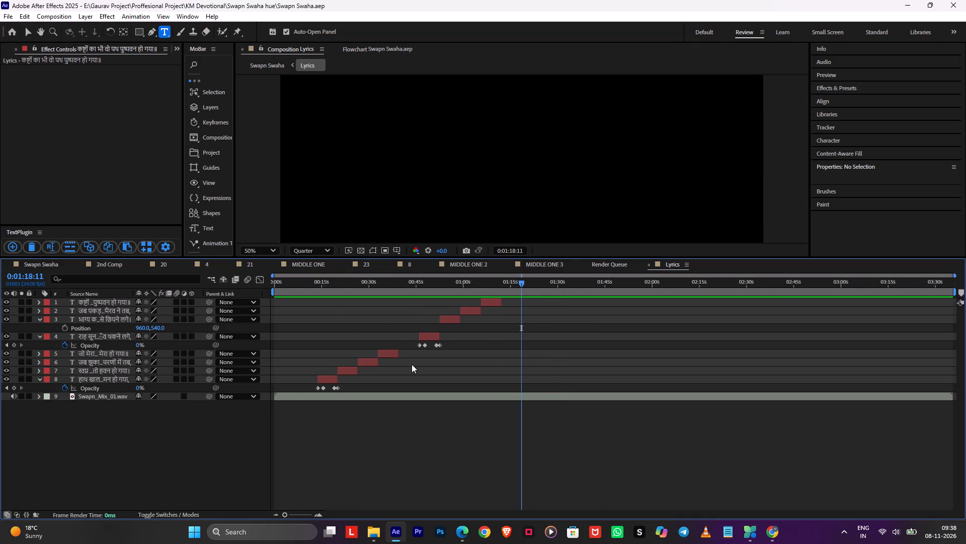
pyautogui.write('tt')
pyautogui.click(339, 363)
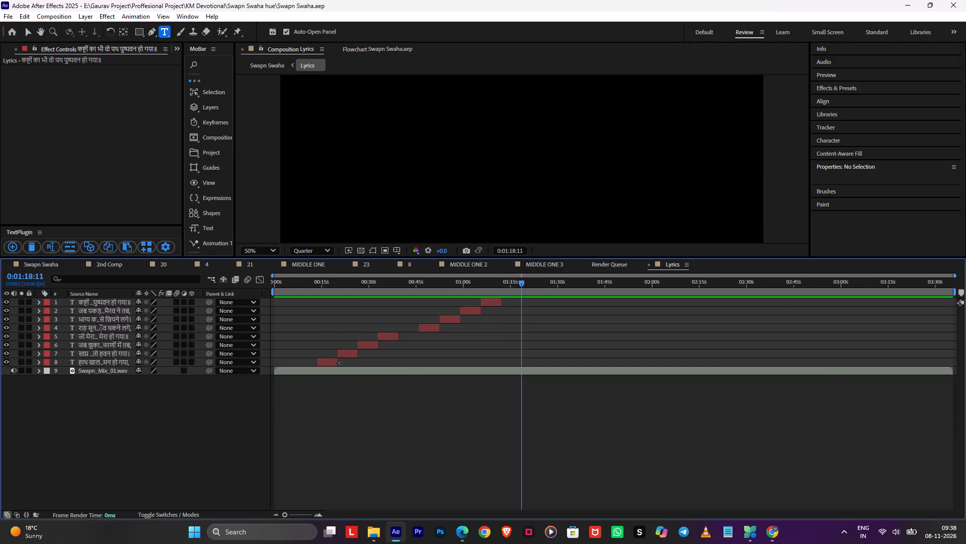
pyautogui.keyDown('shift'); pyautogui.click(488, 301); pyautogui.keyUp('shift')
pyautogui.hotkey('ctrl', 'd')
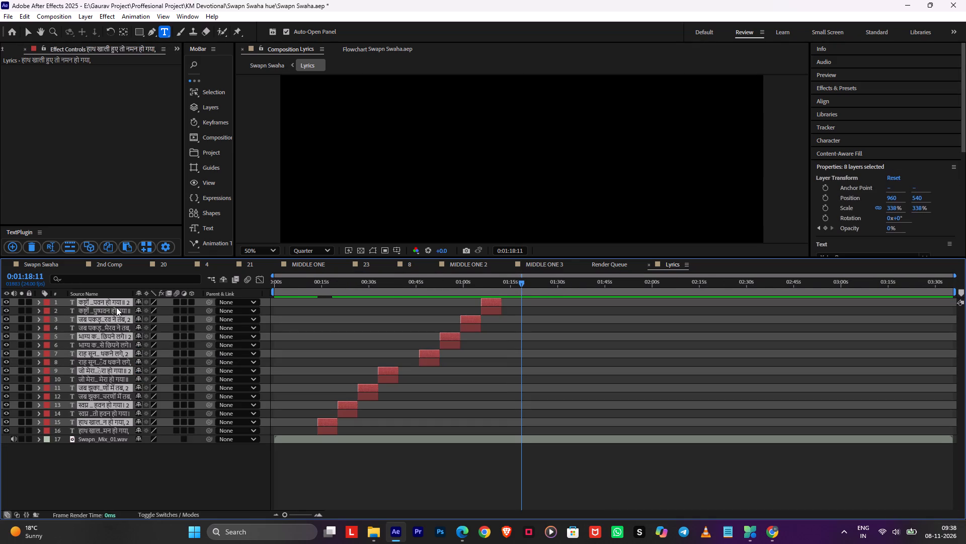
pyautogui.moveTo(111, 303); pyautogui.dragTo(115, 309)
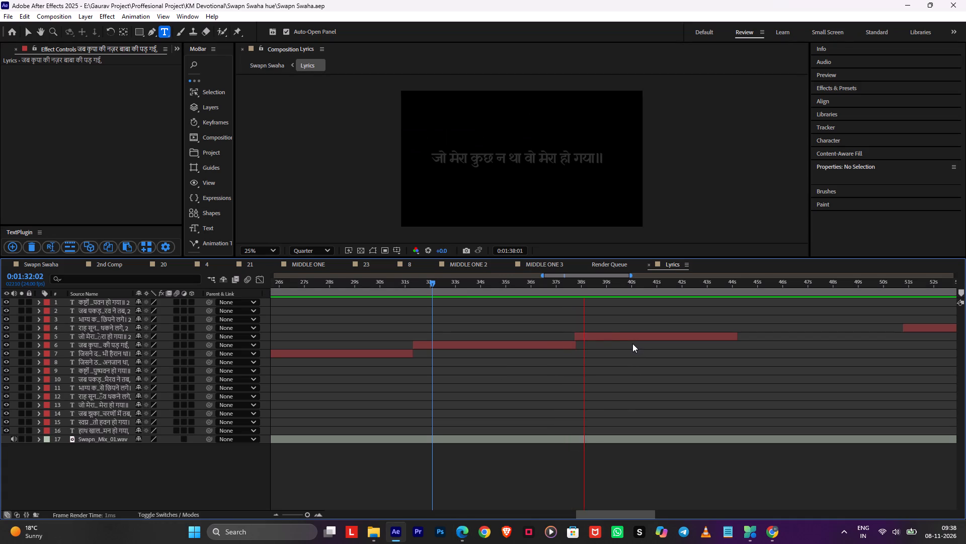
# Listen for the next sung line around 0:01:37:18 and move the twelfth lyric layer to start at 0:01:38:00.
pyautogui.moveTo(580, 280); pyautogui.dragTo(572, 280)
pyautogui.press('space')
pyautogui.moveTo(572, 282); pyautogui.dragTo(577, 283)
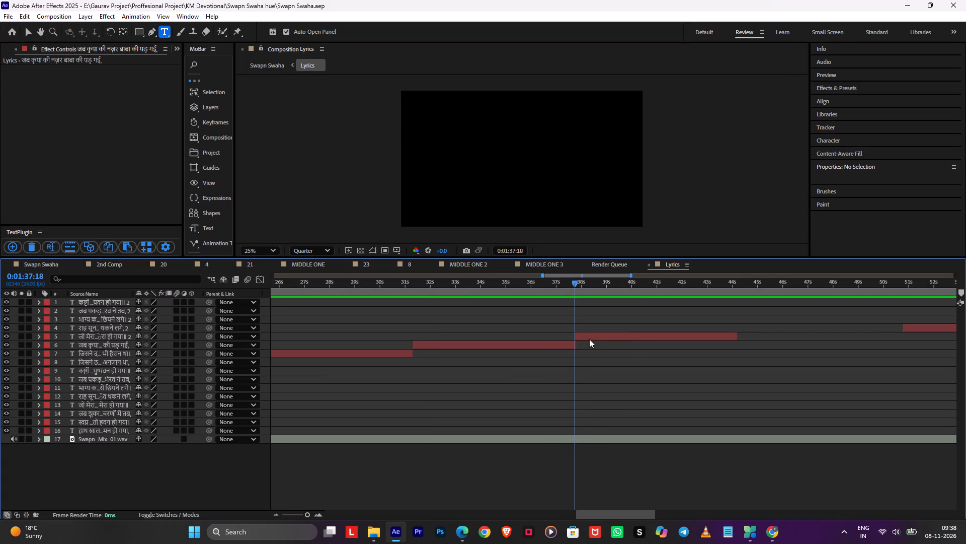
pyautogui.keyDown('alt'); pyautogui.scroll(1, 585, 339); pyautogui.keyUp('alt')
pyautogui.press('space')
pyautogui.press('space')
pyautogui.press('space')
pyautogui.press('space')
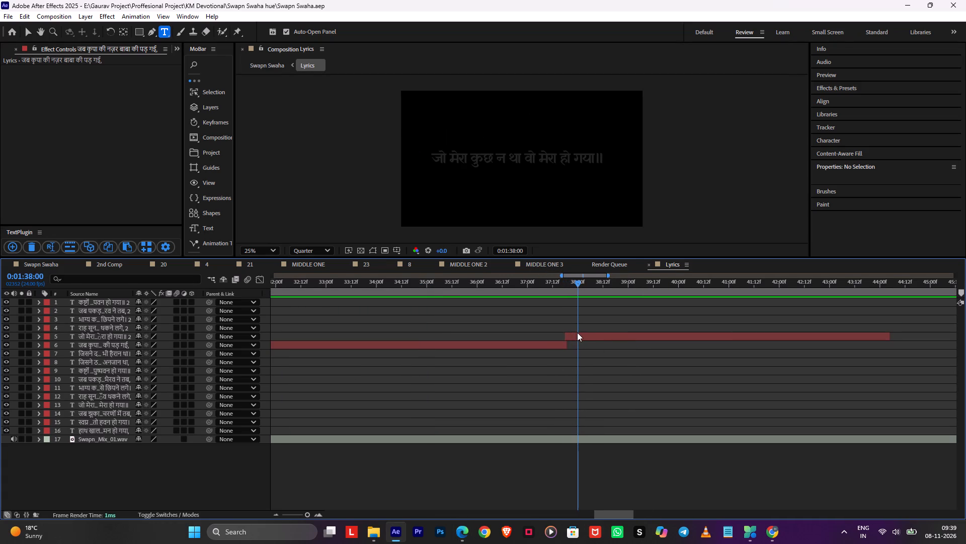
pyautogui.click(577, 333)
pyautogui.press('[')
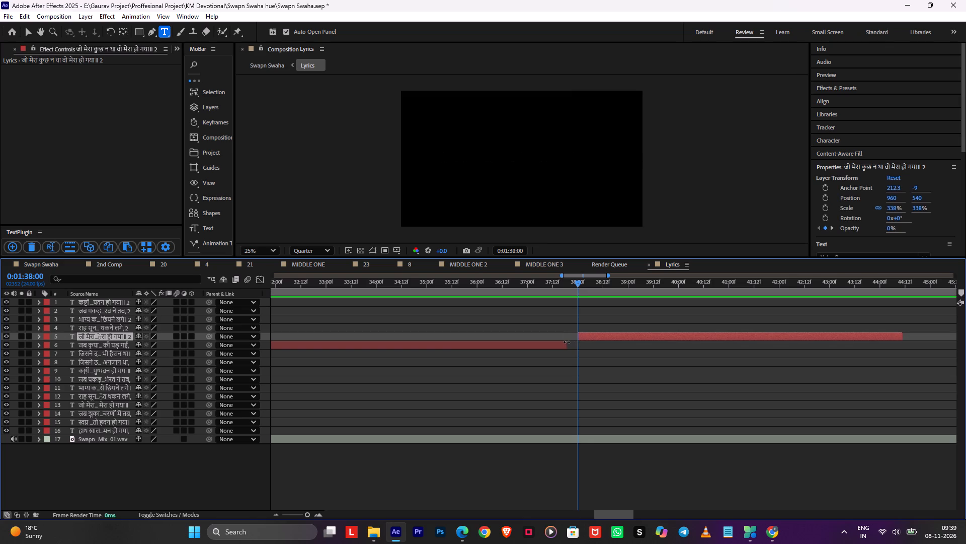
# Lengthen the eleventh and twelfth lyric layers slightly so the eleventh ends at 0:01:38:00, and shift the eleventh's two fade-out opacity keyframes to end there.
pyautogui.keyDown('shift'); pyautogui.moveTo(567, 342); pyautogui.dragTo(573, 345); pyautogui.keyUp('shift')
pyautogui.press('t')
pyautogui.moveTo(592, 370); pyautogui.dragTo(510, 373)
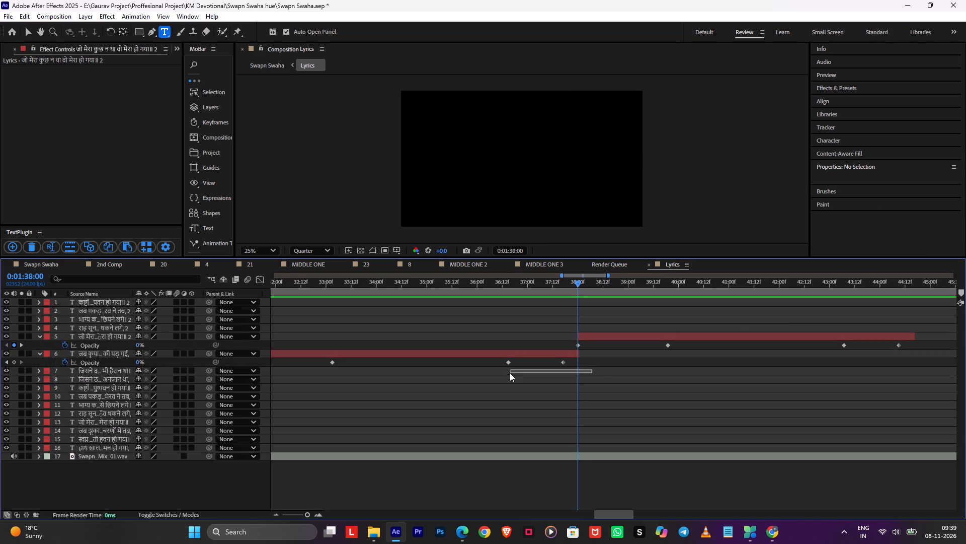
pyautogui.moveTo(510, 373); pyautogui.dragTo(495, 362)
pyautogui.moveTo(562, 360); pyautogui.dragTo(568, 360)
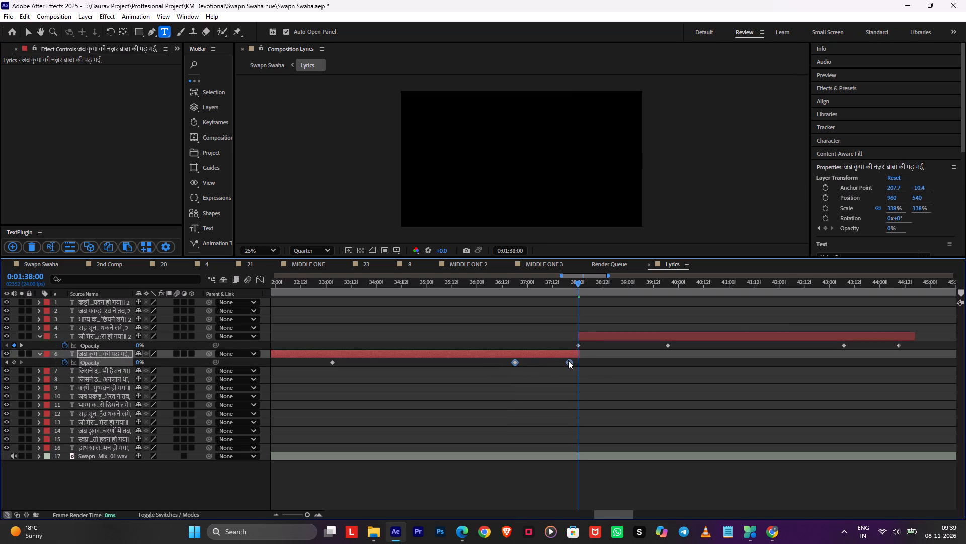
pyautogui.moveTo(568, 360); pyautogui.dragTo(570, 360)
pyautogui.click(614, 383)
# Replace the twelfth lyric layer's text with the copied line "धूल में जो पड़ा था गगन हो गया॥".
pyautogui.doubleClick(611, 339)
pyautogui.hotkey('alt', 'Tab')
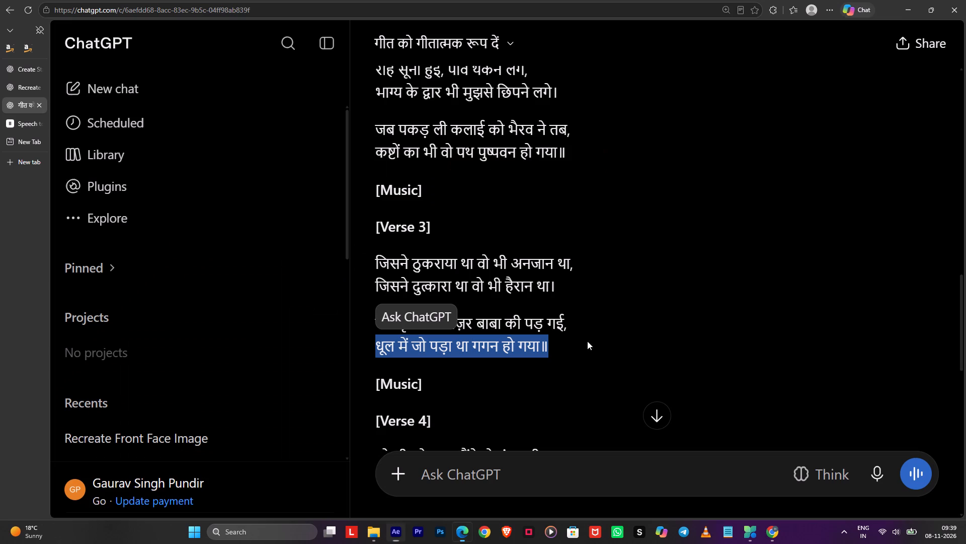
pyautogui.hotkey('ctrl', 'v')
pyautogui.hotkey('alt', 'Tab')
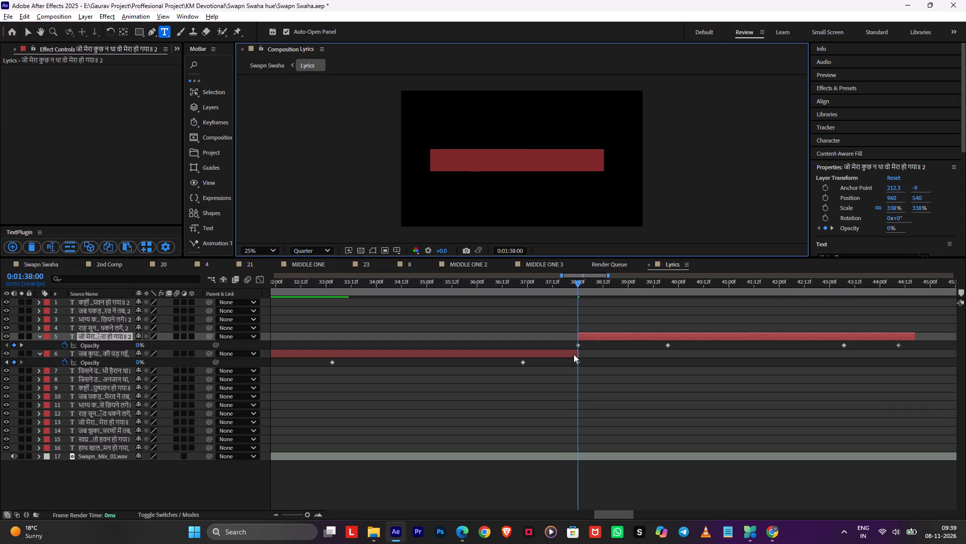
pyautogui.doubleClick(588, 341)
pyautogui.doubleClick(590, 340)
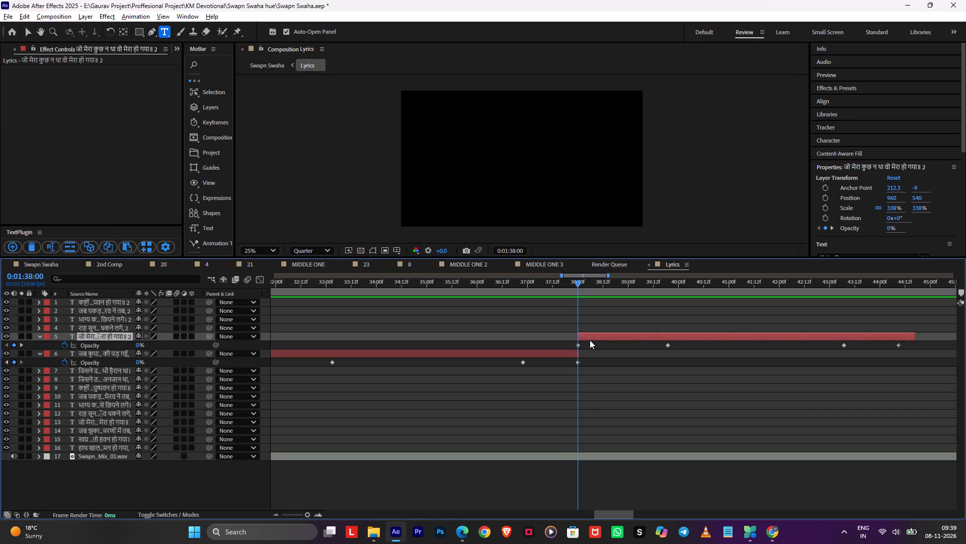
pyautogui.doubleClick(590, 338)
pyautogui.hotkey('ctrl', 'v')
pyautogui.click(597, 371)
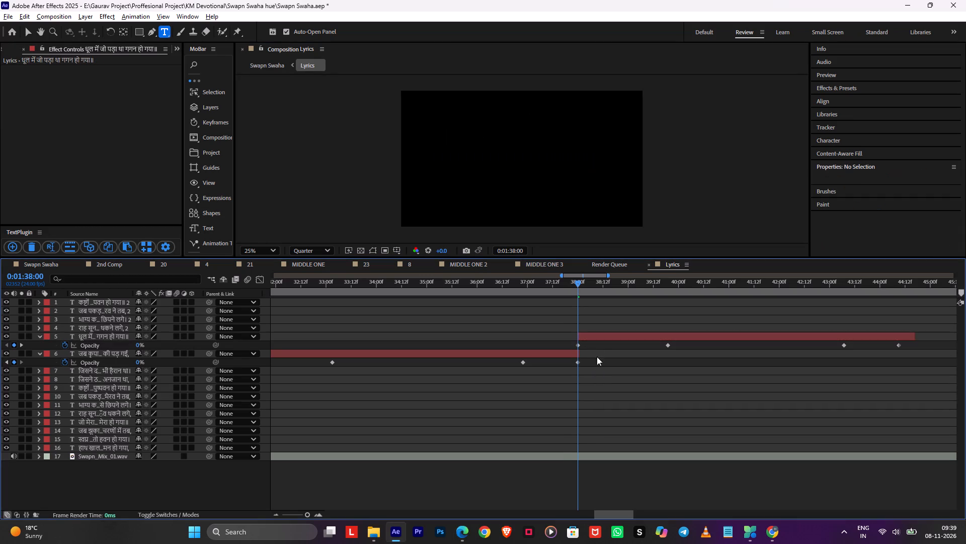
# Centre the twelfth lyric layer's anchor point on its text, place the line mid-frame, preview it, and save the project.
pyautogui.click(599, 339)
pyautogui.hotkey('ctrl', 'alt', 'Home')
pyautogui.hotkey('ctrl', 'Home')
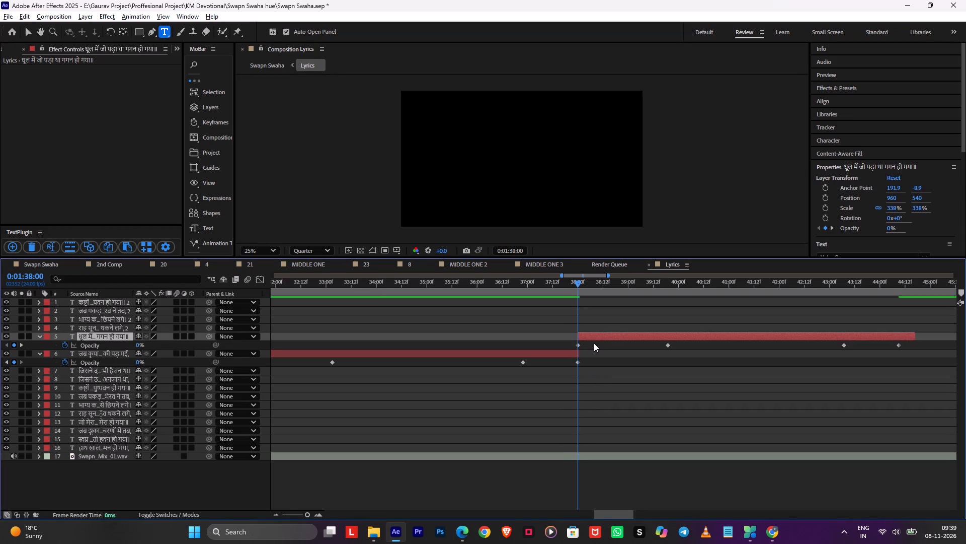
pyautogui.press('space')
pyautogui.hotkey('ctrl', 's')
# Copy the first line of Verse 4, "जो भी खोया था मैंने वो बंधन ही था,", from the ChatGPT lyrics.
pyautogui.hotkey('alt', 'Tab')
pyautogui.scroll(-2, 518, 312)
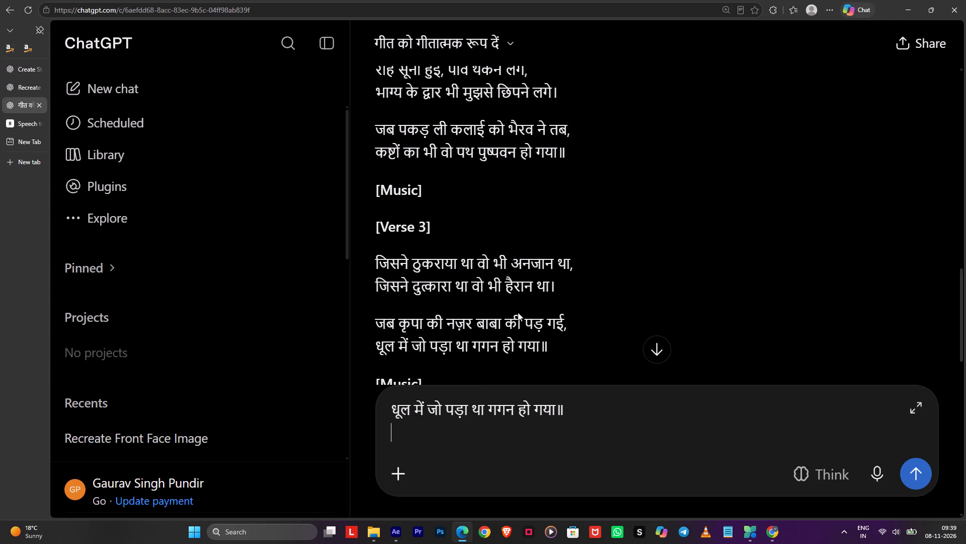
pyautogui.scroll(-1, 518, 312)
pyautogui.tripleClick(407, 298)
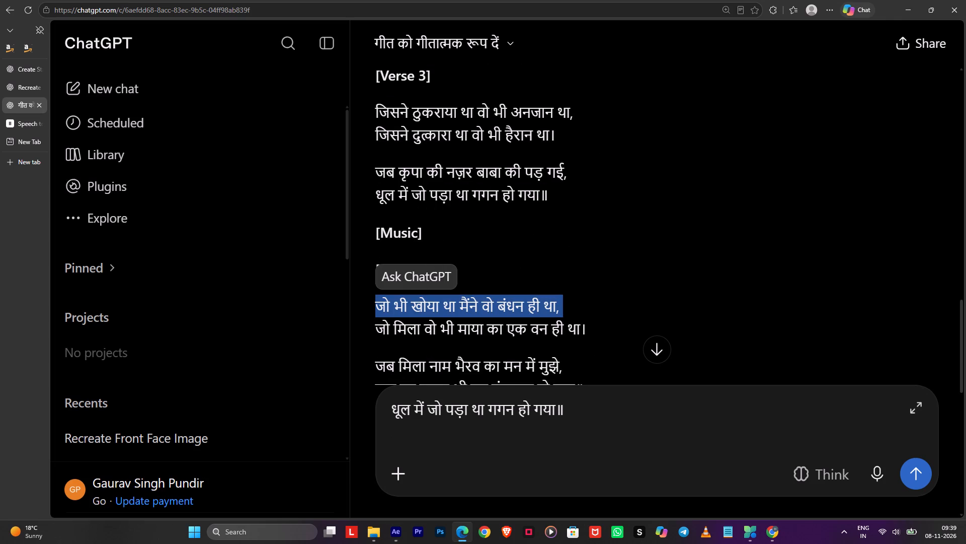
pyautogui.hotkey('ctrl', 'c')
pyautogui.hotkey('alt', 'Tab')
# Move the twelfth lyric layer's final opacity keyframe to the layer's end and preview the fade-out from 0:01:44:09.
pyautogui.keyDown('alt'); pyautogui.scroll(-1, 744, 355); pyautogui.keyUp('alt')
pyautogui.keyDown('alt'); pyautogui.moveTo(854, 369); pyautogui.dragTo(845, 369, button='middle'); pyautogui.keyUp('alt')
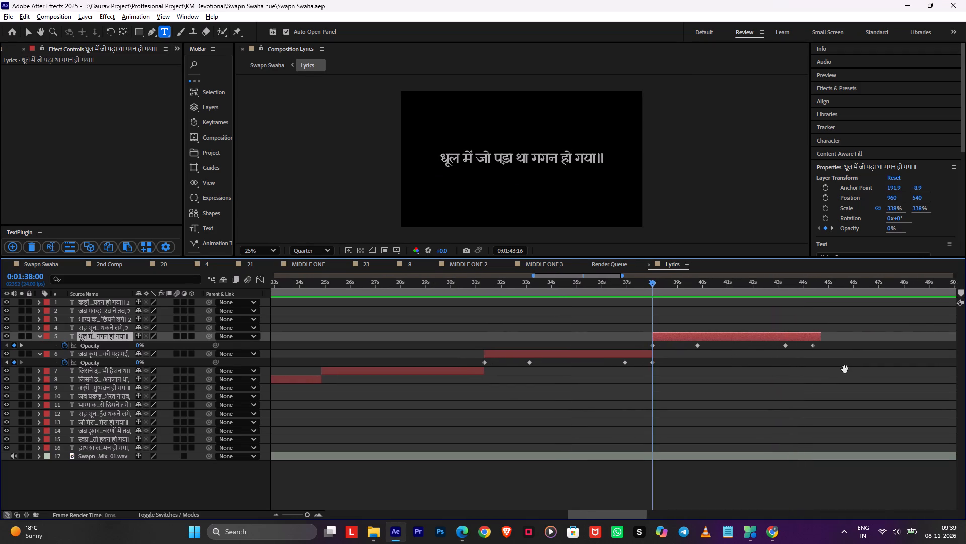
pyautogui.keyDown('alt'); pyautogui.moveTo(845, 369); pyautogui.dragTo(678, 372, button='middle'); pyautogui.keyUp('alt')
pyautogui.moveTo(655, 281); pyautogui.dragTo(648, 286)
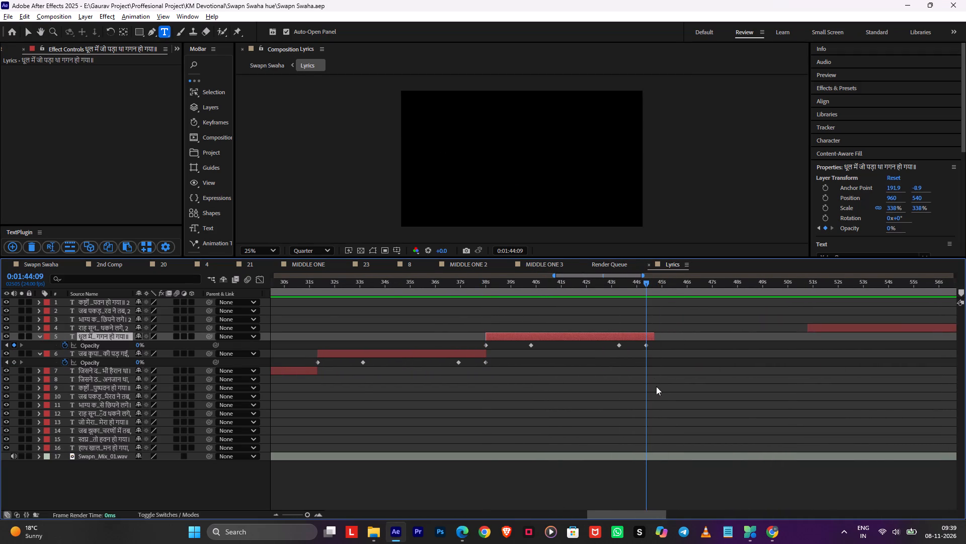
pyautogui.moveTo(646, 346); pyautogui.dragTo(651, 346)
pyautogui.press('space')
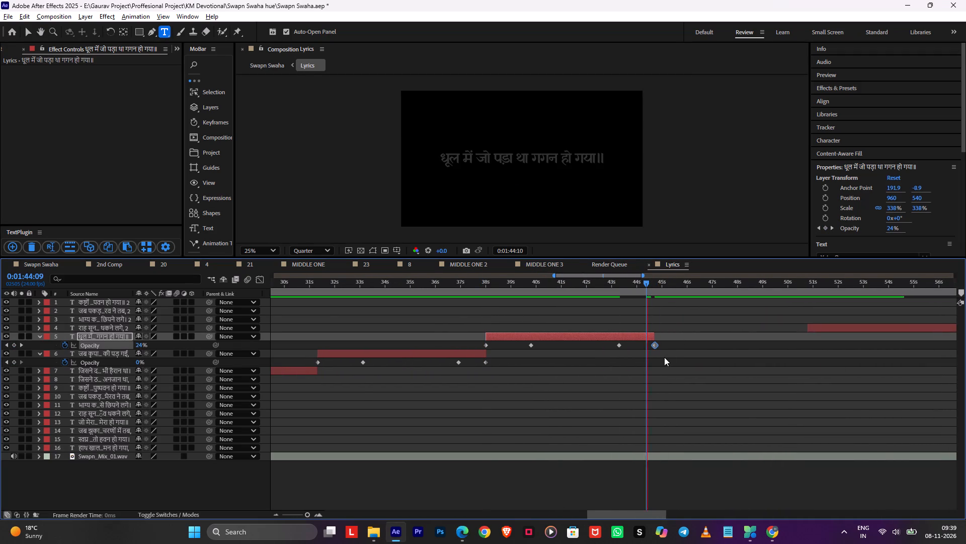
# Listen for where Verse 4 begins and shift the last four lyric layers together so the thirteenth starts at 0:01:50:23.
pyautogui.click(796, 291)
pyautogui.press('space')
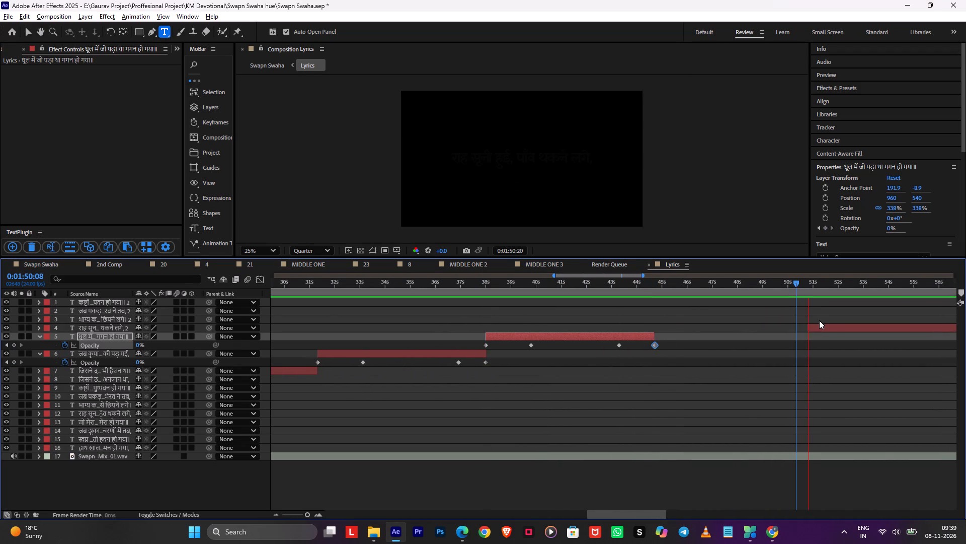
pyautogui.moveTo(818, 288); pyautogui.dragTo(807, 287)
pyautogui.press('space')
pyautogui.click(809, 284)
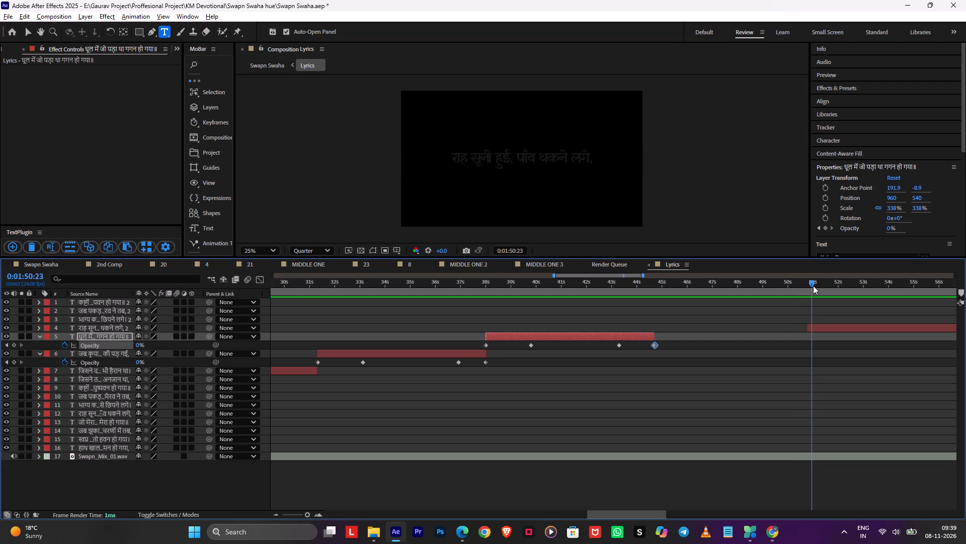
pyautogui.keyDown('alt'); pyautogui.scroll(-1, 814, 345); pyautogui.keyUp('alt')
pyautogui.press('space')
pyautogui.moveTo(857, 343); pyautogui.dragTo(601, 407)
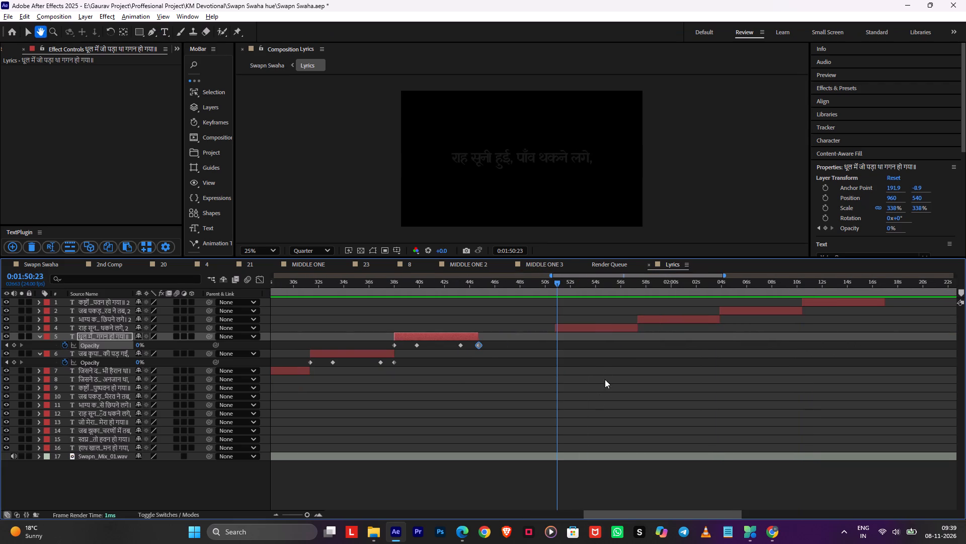
pyautogui.click(609, 327)
pyautogui.scroll(2, 769, 330)
pyautogui.keyDown('shift'); pyautogui.click(821, 302); pyautogui.keyUp('shift')
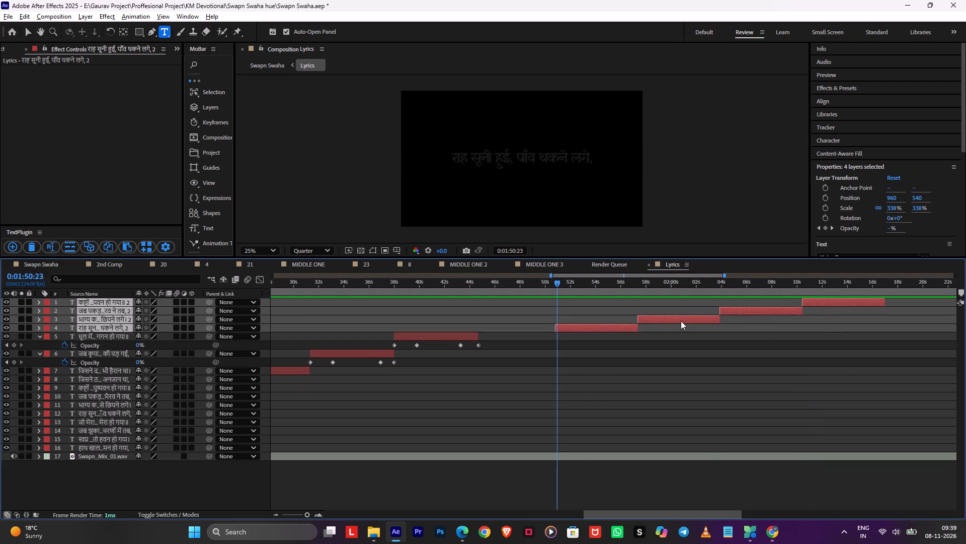
pyautogui.keyDown('shift'); pyautogui.moveTo(560, 328); pyautogui.dragTo(566, 327); pyautogui.keyUp('shift')
pyautogui.click(570, 344)
# Replace the thirteenth lyric layer's text with the copied line "जो भी खोया था मैंने वो बंधन ही था,".
pyautogui.hotkey('alt', 'Tab')
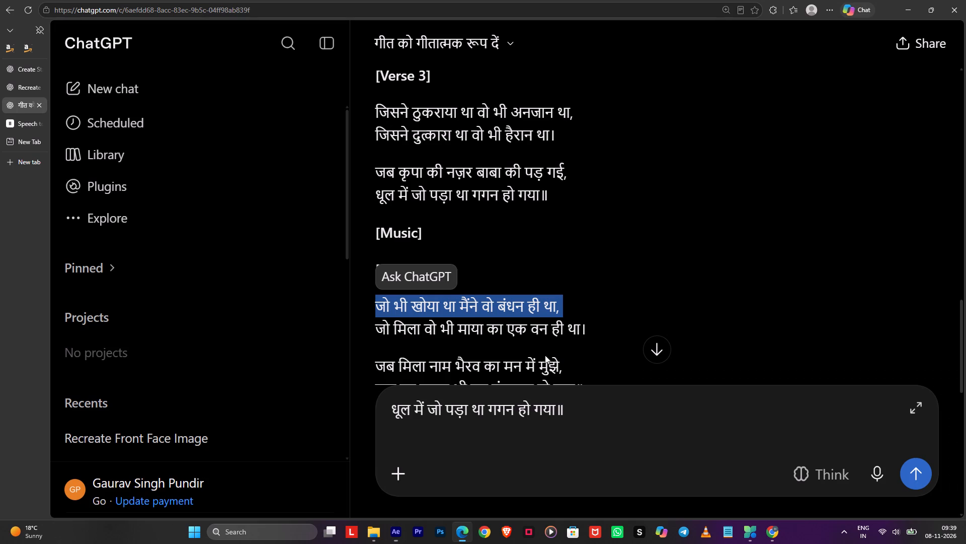
pyautogui.hotkey('ctrl', 'c')
pyautogui.hotkey('alt', 'Tab')
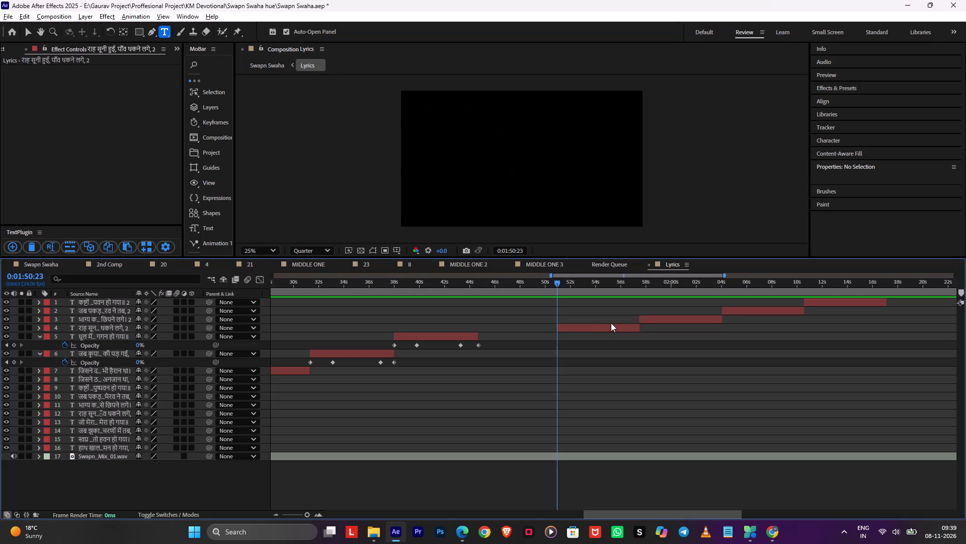
pyautogui.doubleClick(604, 324)
pyautogui.doubleClick(597, 326)
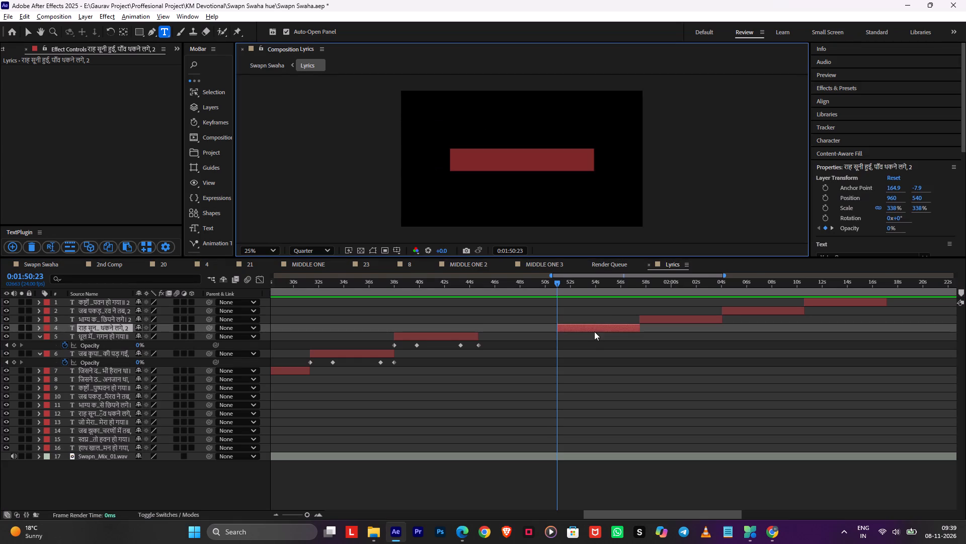
pyautogui.hotkey('ctrl', 'v')
pyautogui.click(588, 374)
# Preview the thirteenth lyric line from 0:01:50:23, centre its anchor point on the text, and place it mid-frame.
pyautogui.press('space')
pyautogui.click(590, 326)
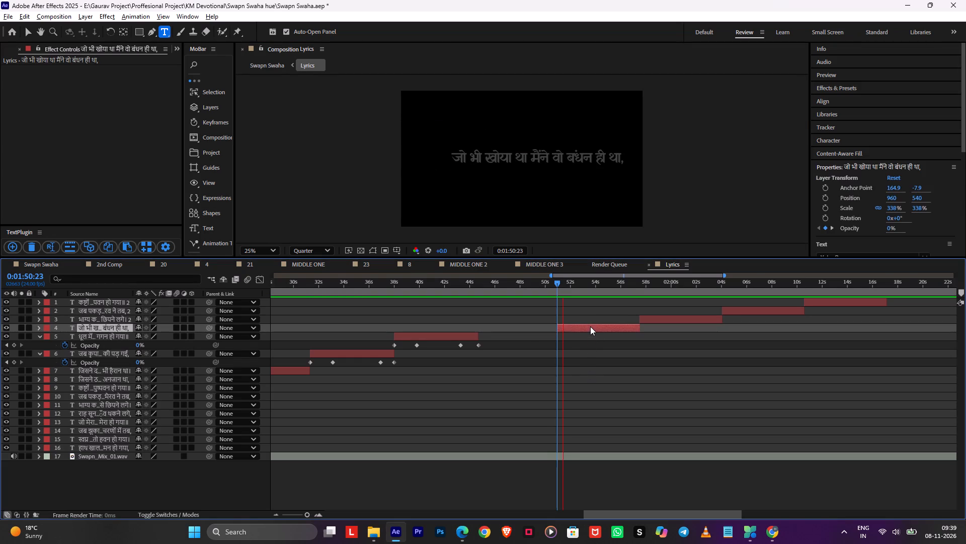
pyautogui.hotkey('ctrl', 'alt', 'Home')
pyautogui.hotkey('ctrl', 'Home')
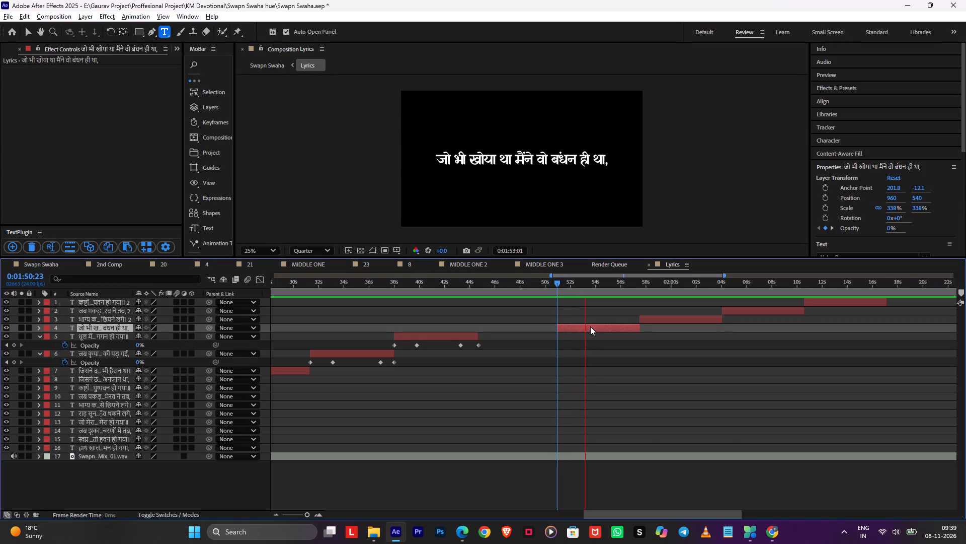
# Replace the fourteenth lyric layer's text with the copied ChatGPT line "जो मिला वो भी माया का एक वन ही था।".
pyautogui.hotkey('alt', 'Tab')
pyautogui.tripleClick(571, 328)
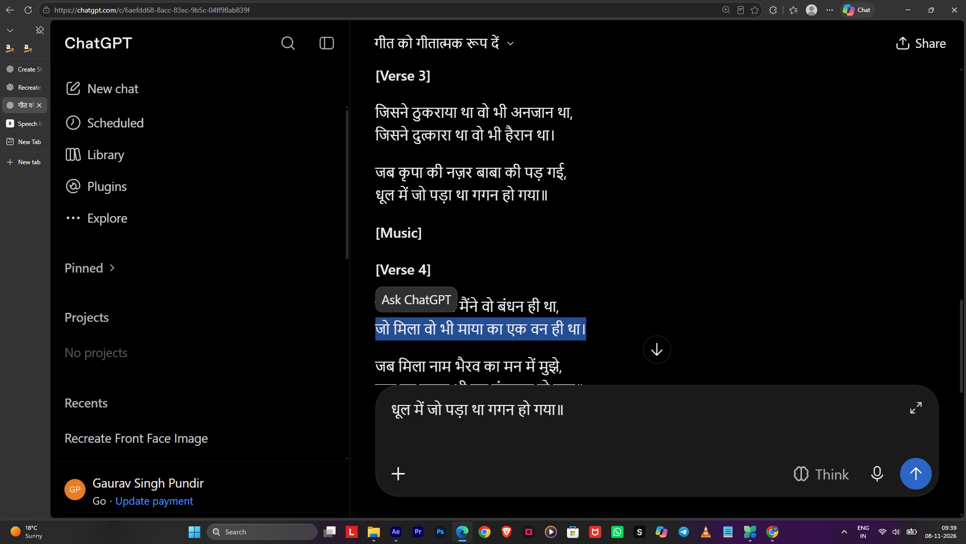
pyautogui.hotkey('ctrl', 'c')
pyautogui.hotkey('alt', 'Tab')
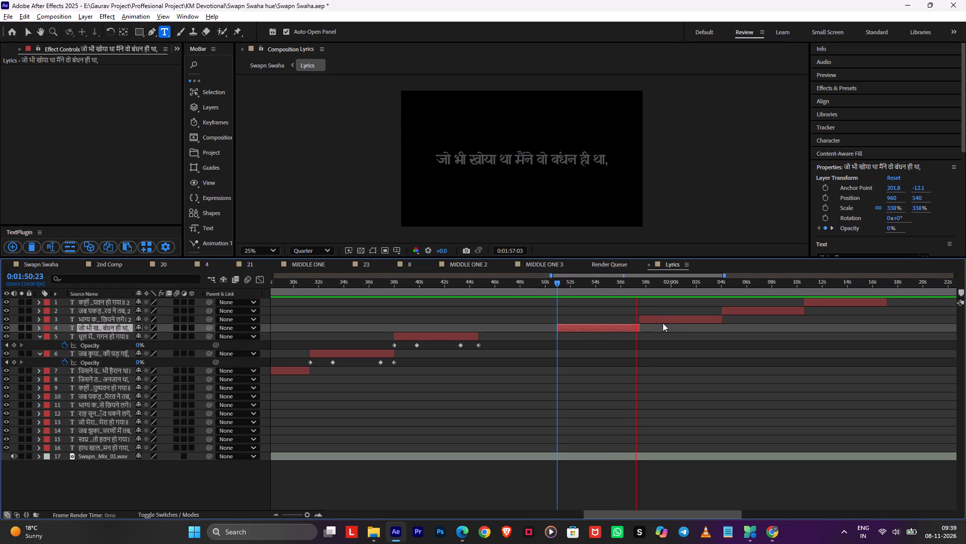
pyautogui.press('space')
pyautogui.doubleClick(664, 321)
pyautogui.hotkey('ctrl', 'v')
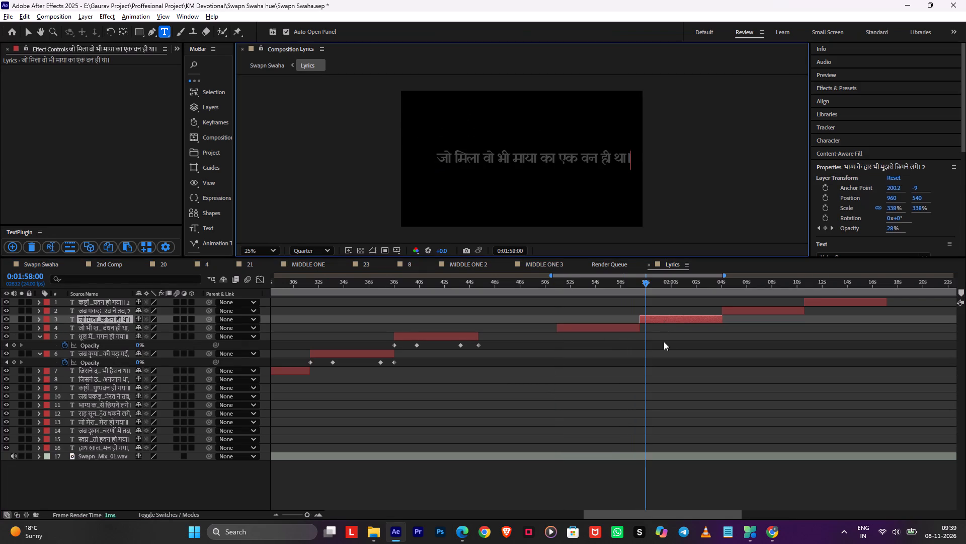
pyautogui.click(666, 346)
# Centre the fourteenth lyric layer's anchor point on its text, place it mid-frame, preview it, and save the project.
pyautogui.click(680, 303)
pyautogui.click(672, 316)
pyautogui.hotkey('ctrl', 'alt', 'Home')
pyautogui.hotkey('ctrl', 'alt', 'Home')
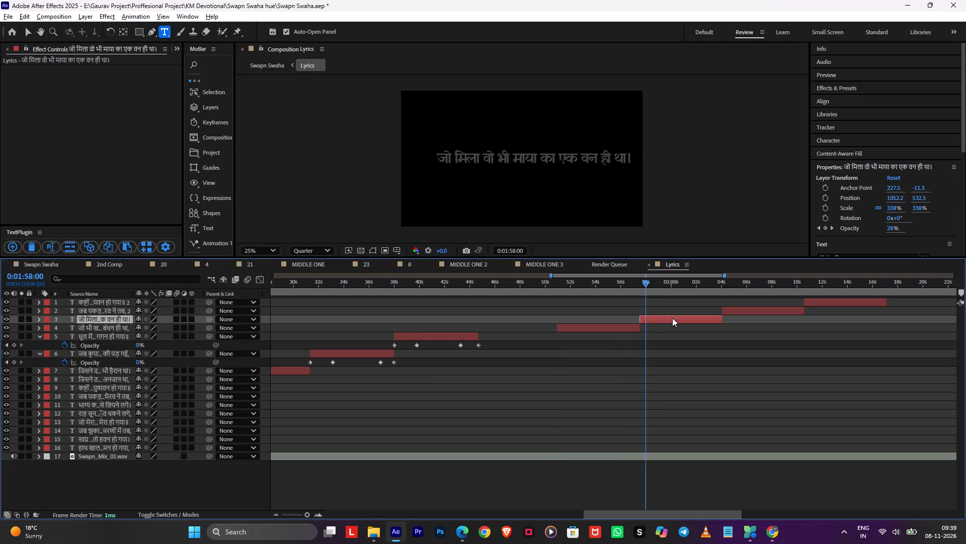
pyautogui.hotkey('ctrl', 'alt', 'Home')
pyautogui.hotkey('ctrl', 'alt', 'Home')
pyautogui.hotkey('ctrl', 'Home')
pyautogui.press('space')
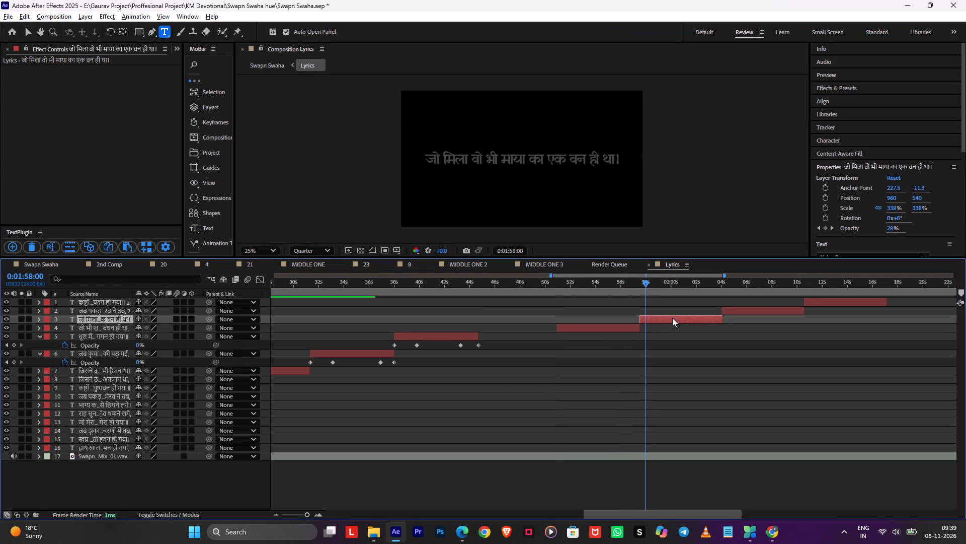
pyautogui.hotkey('ctrl', 's')
# Replace the fifteenth lyric layer's text with the ChatGPT line "जब मिला नाम भैरव का मन में मुझे,".
pyautogui.hotkey('alt', 'Tab')
pyautogui.scroll(-1, 482, 342)
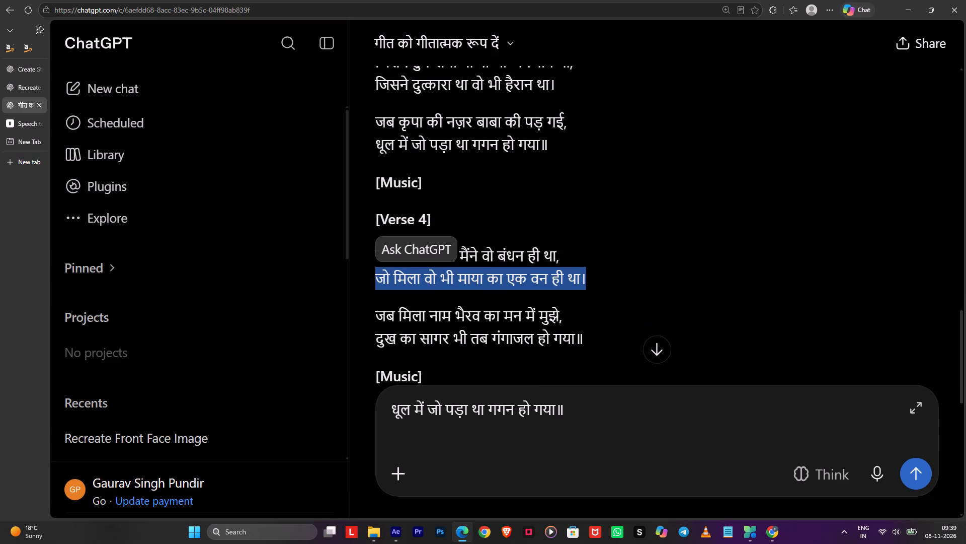
pyautogui.tripleClick(474, 318)
pyautogui.hotkey('ctrl', 'c')
pyautogui.hotkey('alt', 'Tab')
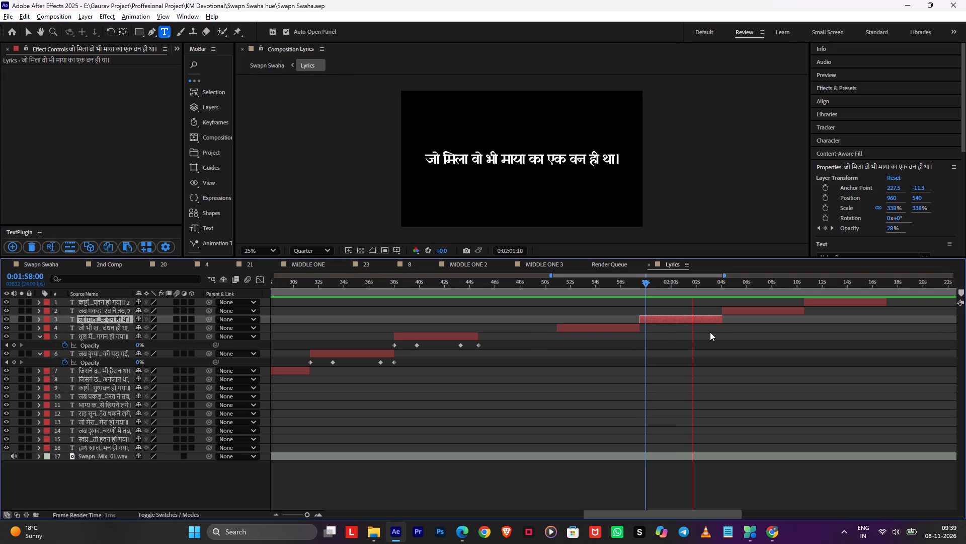
pyautogui.moveTo(760, 350); pyautogui.dragTo(671, 363, button='middle')
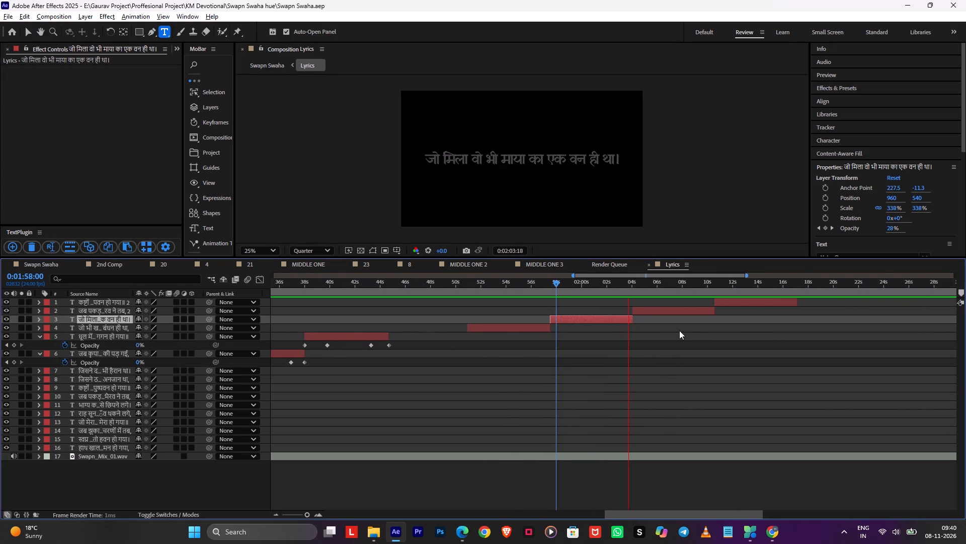
pyautogui.press('space')
pyautogui.doubleClick(652, 310)
pyautogui.hotkey('ctrl', 'v')
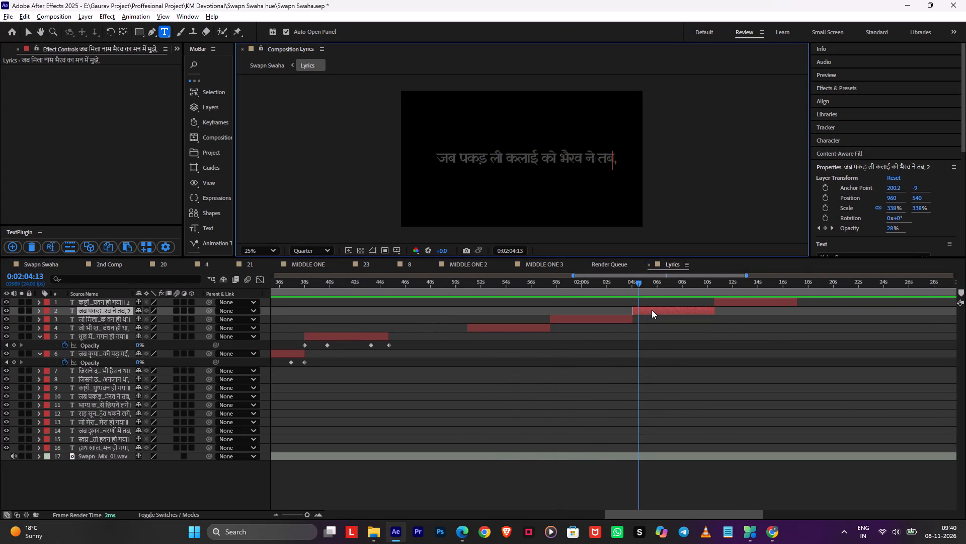
pyautogui.click(652, 334)
# Centre the fifteenth lyric layer's anchor point on its text, place it mid-frame, and preview it.
pyautogui.click(652, 313)
pyautogui.hotkey('ctrl', 'alt', 'Home')
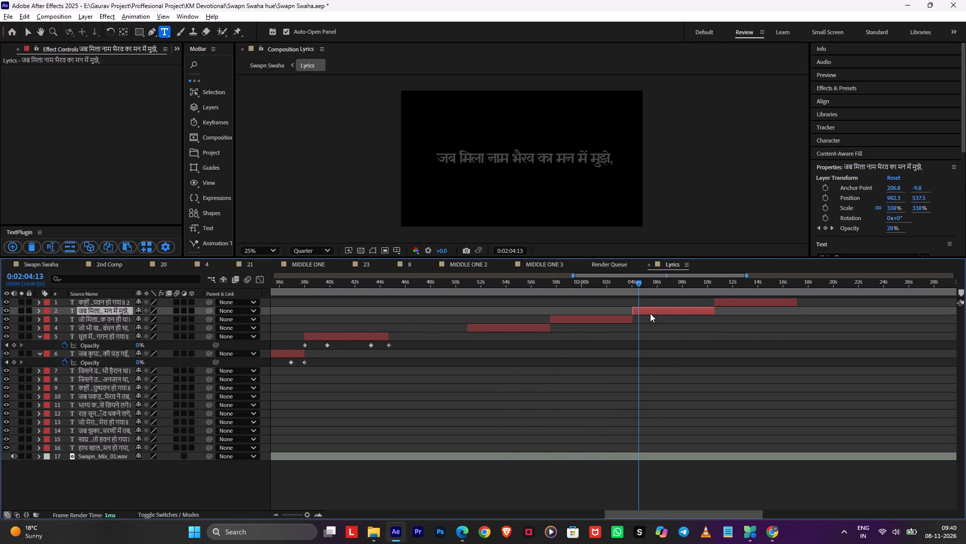
pyautogui.hotkey('ctrl', 'Home')
pyautogui.press('space')
# Replace the sixteenth lyric layer's text with the ChatGPT line "दुख का सागर भी तब गंगाजल हो गया॥".
pyautogui.hotkey('alt', 'Tab')
pyautogui.scroll(-1, 645, 308)
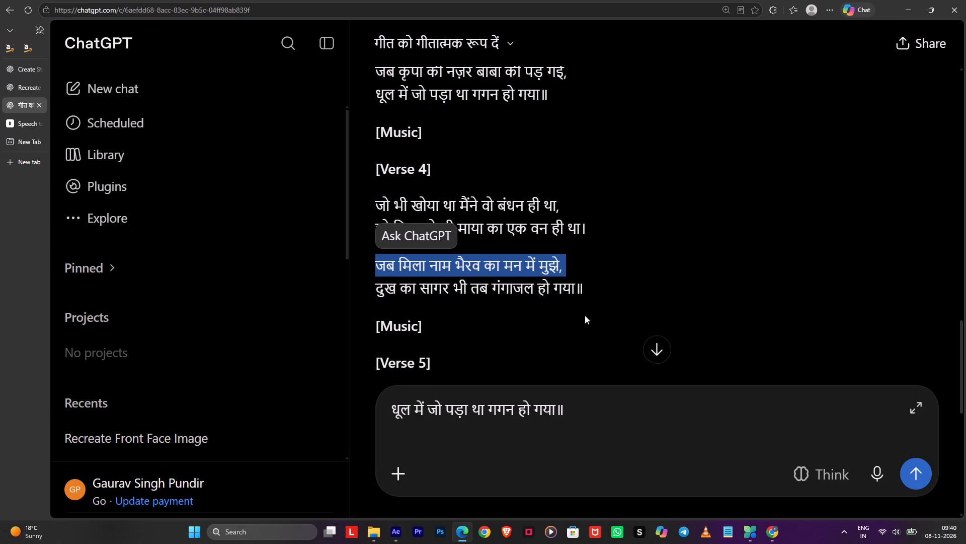
pyautogui.tripleClick(475, 296)
pyautogui.hotkey('ctrl', 'c')
pyautogui.hotkey('alt', 'Tab')
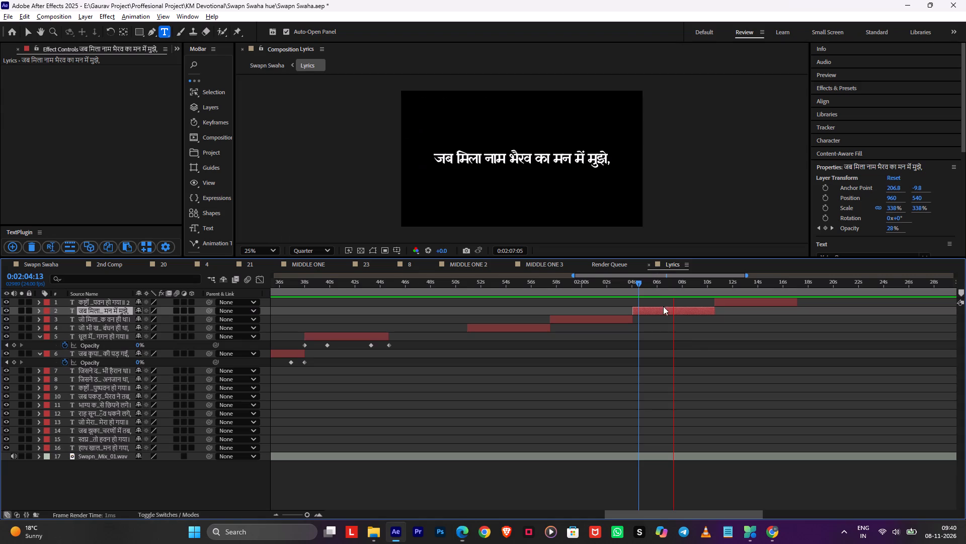
pyautogui.moveTo(701, 346); pyautogui.dragTo(578, 391, button='middle')
pyautogui.keyDown('alt'); pyautogui.scroll(-2, 582, 379); pyautogui.keyUp('alt')
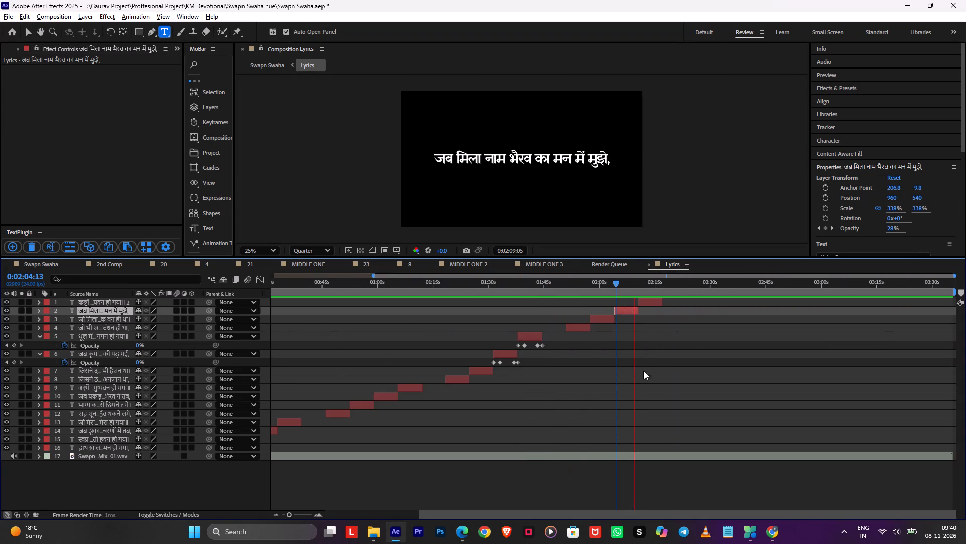
pyautogui.scroll(2, 658, 368)
pyautogui.press('space')
pyautogui.doubleClick(646, 300)
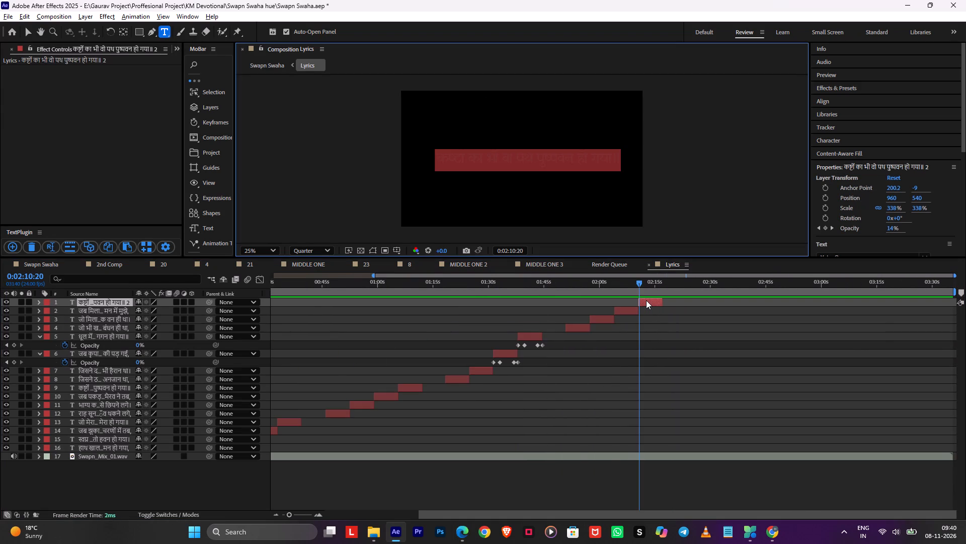
pyautogui.hotkey('ctrl', 'v')
# Centre the sixteenth lyric layer's anchor point on its text, place it mid-frame, and save the project.
pyautogui.click(646, 300)
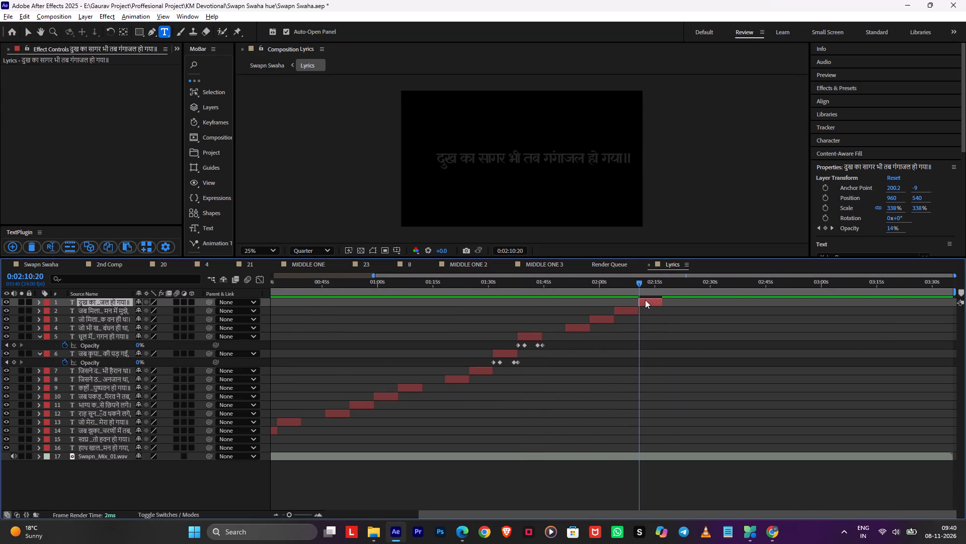
pyautogui.hotkey('ctrl', 'alt', 'Home')
pyautogui.hotkey('ctrl', 'Home')
pyautogui.hotkey('ctrl', 's')
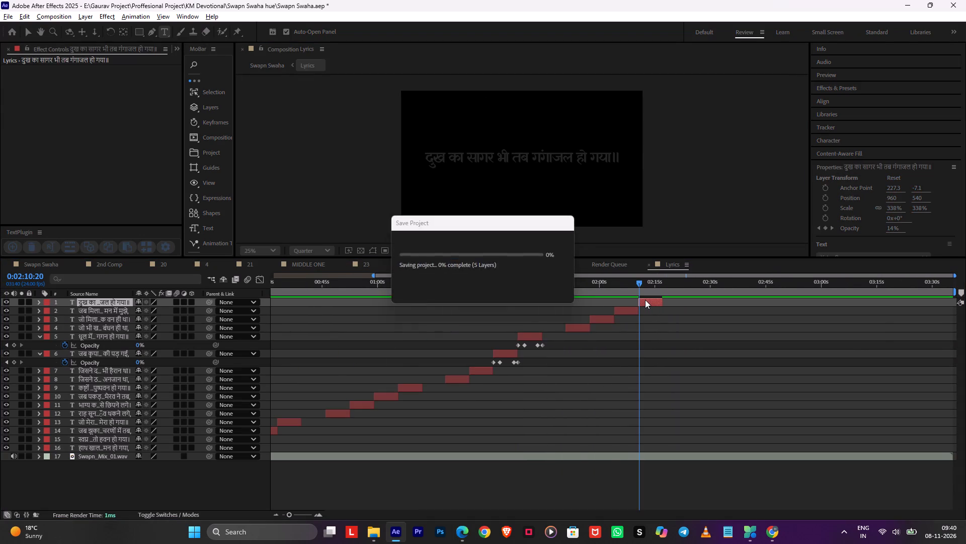
# Clear the disk cache for all versions.
pyautogui.click(663, 325)
pyautogui.write('1')
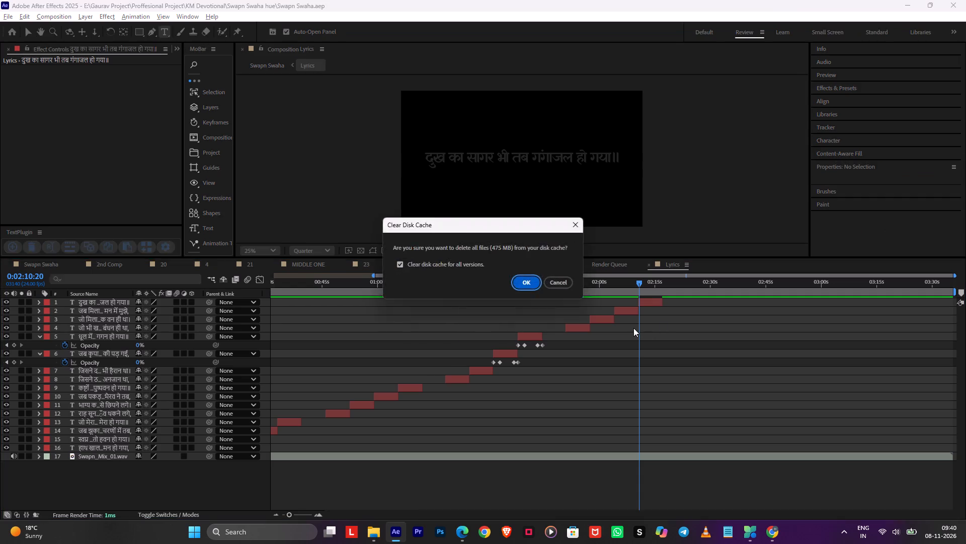
pyautogui.press('space')
# Preview the sixteenth lyric line and listen to the audio after it for where Verse 5 begins, parking the playhead there.
pyautogui.press('space')
pyautogui.keyDown('alt'); pyautogui.scroll(1, 633, 328); pyautogui.keyUp('alt')
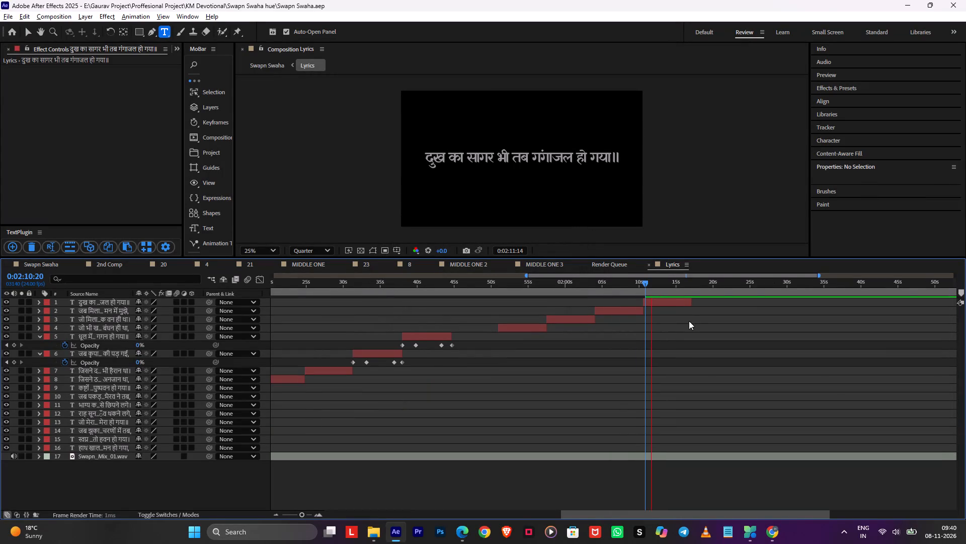
pyautogui.keyDown('alt'); pyautogui.scroll(-1, 688, 312); pyautogui.keyUp('alt')
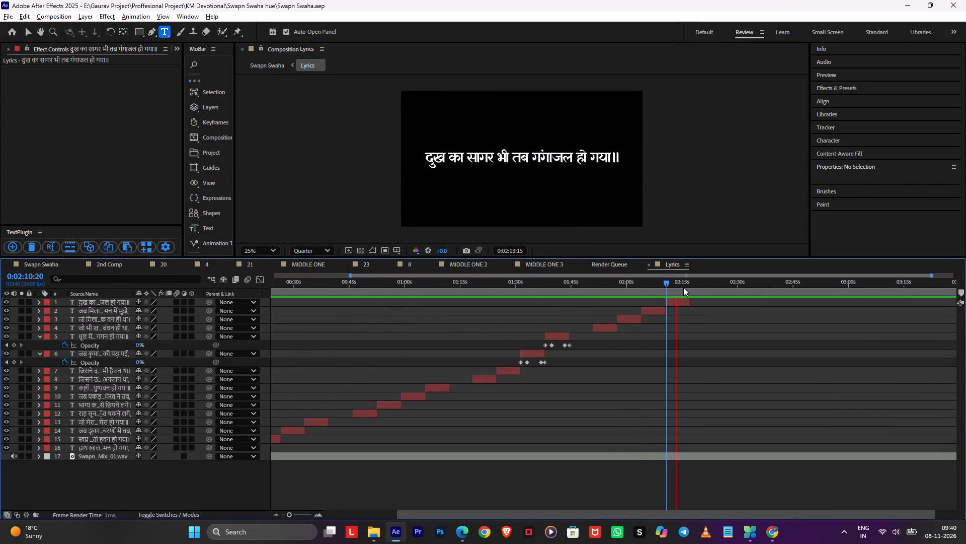
pyautogui.moveTo(683, 286); pyautogui.dragTo(688, 289)
pyautogui.press('space')
pyautogui.moveTo(698, 281); pyautogui.dragTo(720, 291)
pyautogui.press('space')
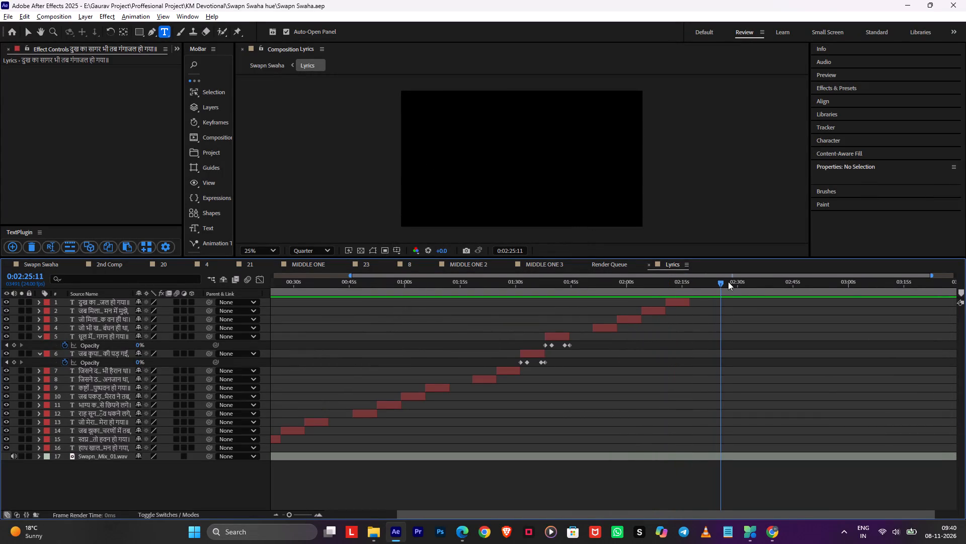
pyautogui.click(715, 276)
pyautogui.click(715, 284)
pyautogui.press('space')
pyautogui.keyDown('alt'); pyautogui.scroll(1, 721, 302); pyautogui.keyUp('alt')
pyautogui.press('space')
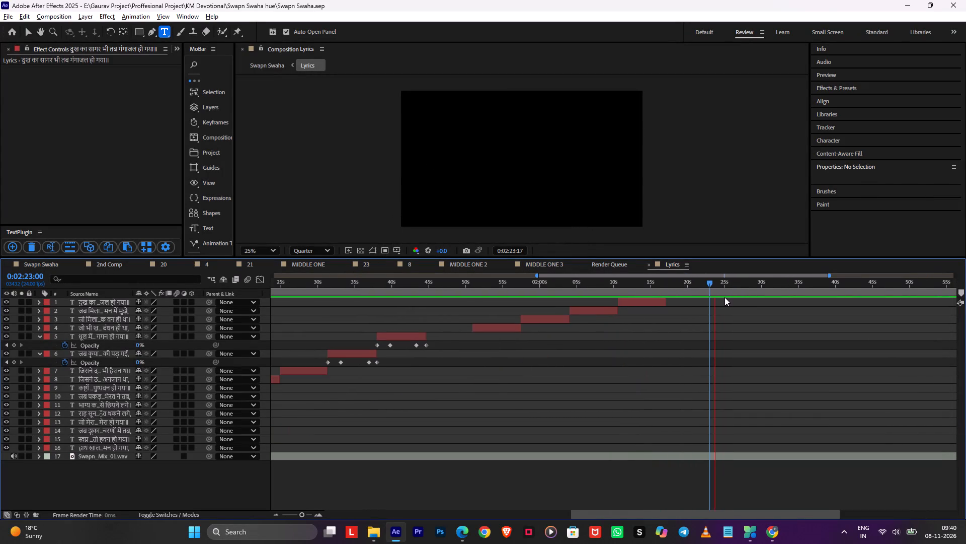
pyautogui.click(712, 287)
pyautogui.press('space')
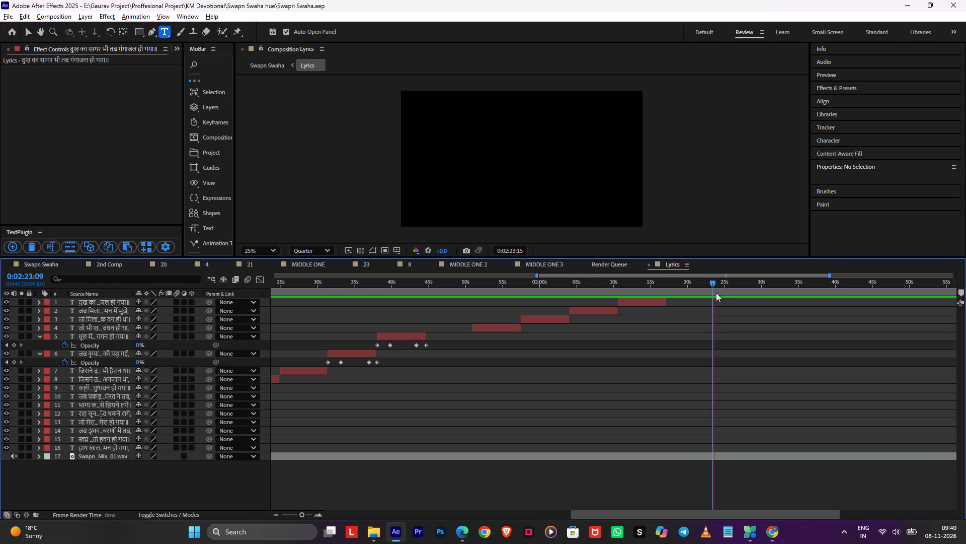
pyautogui.press('space')
pyautogui.click(706, 287)
pyautogui.press('space')
pyautogui.press('space')
pyautogui.press('space')
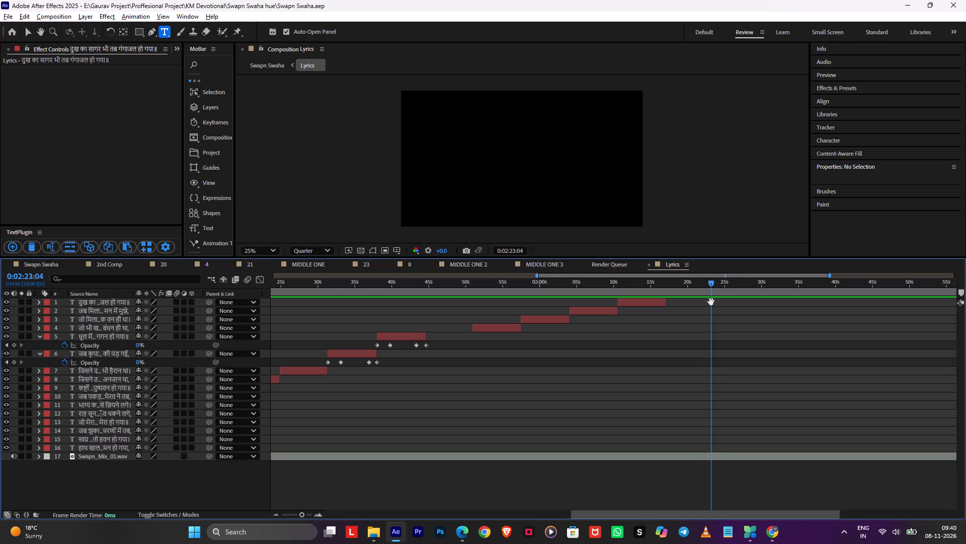
pyautogui.press('space')
pyautogui.keyDown('alt'); pyautogui.scroll(-1, 655, 318); pyautogui.keyUp('alt')
# Collapse the expanded Opacity properties of the lyric layers in the timeline.
pyautogui.click(664, 340)
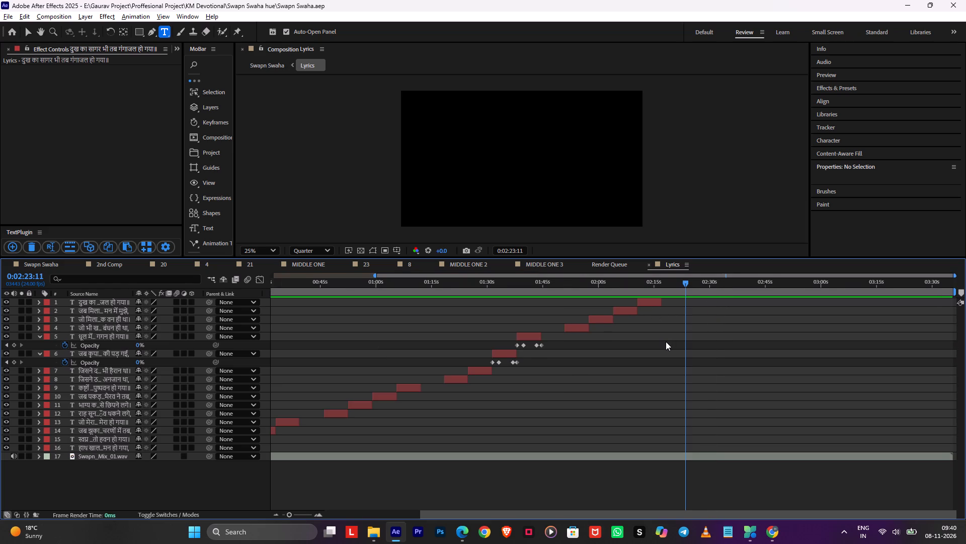
pyautogui.write('uu')
pyautogui.press('u')
pyautogui.click(664, 342)
pyautogui.press('u')
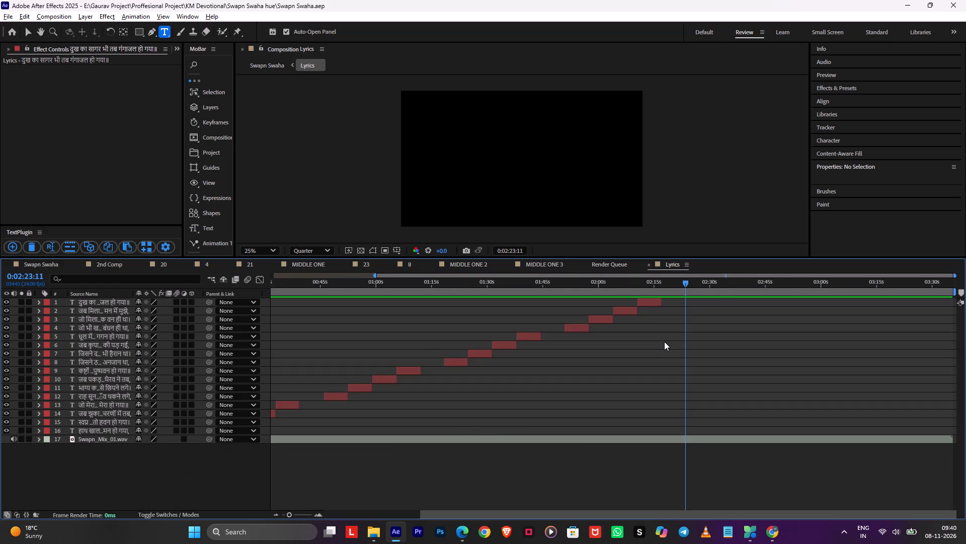
# Duplicate all sixteen lyric text layers and move the copies together to the top of the layer stack.
pyautogui.keyDown('alt'); pyautogui.scroll(-3, 637, 324); pyautogui.keyUp('alt')
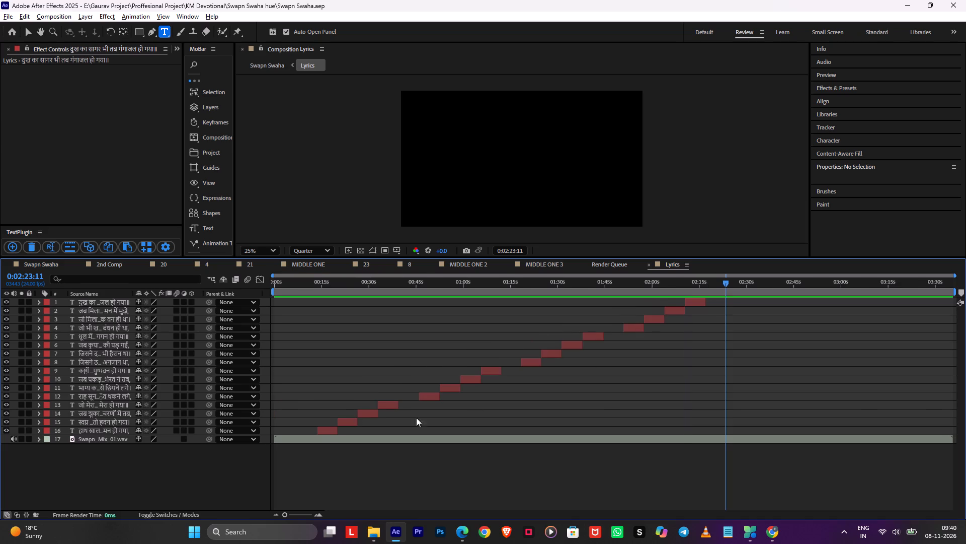
pyautogui.click(324, 432)
pyautogui.keyDown('shift'); pyautogui.click(693, 304); pyautogui.keyUp('shift')
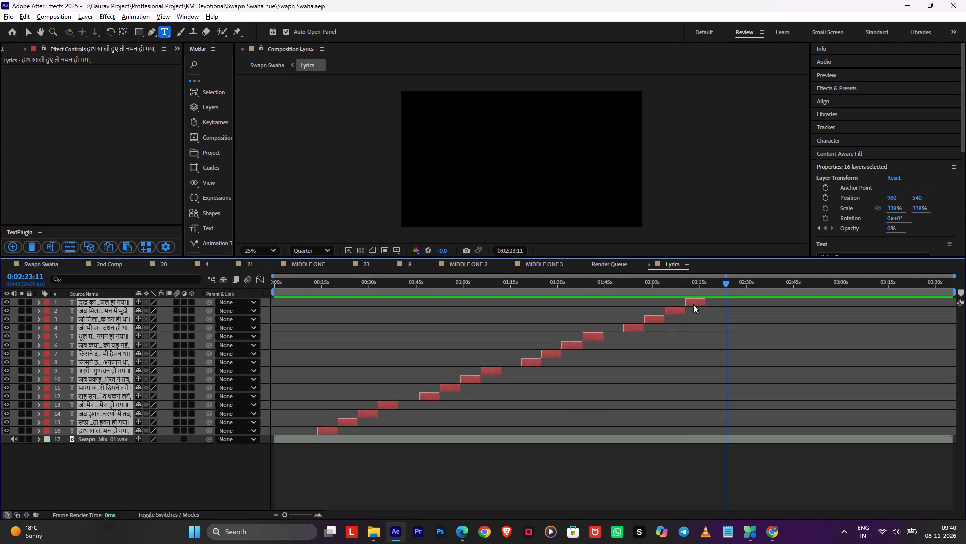
pyautogui.hotkey('ctrl', 'd')
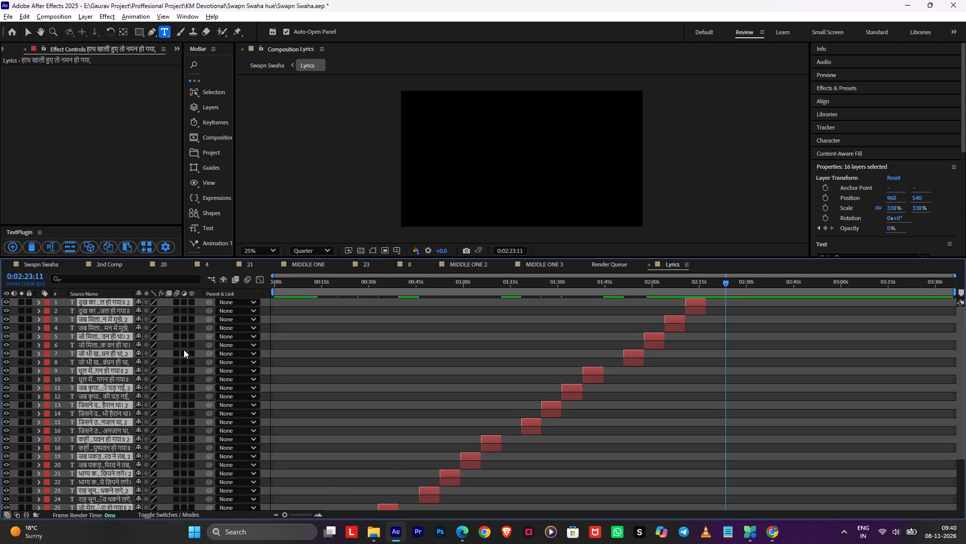
pyautogui.moveTo(114, 301); pyautogui.dragTo(116, 308)
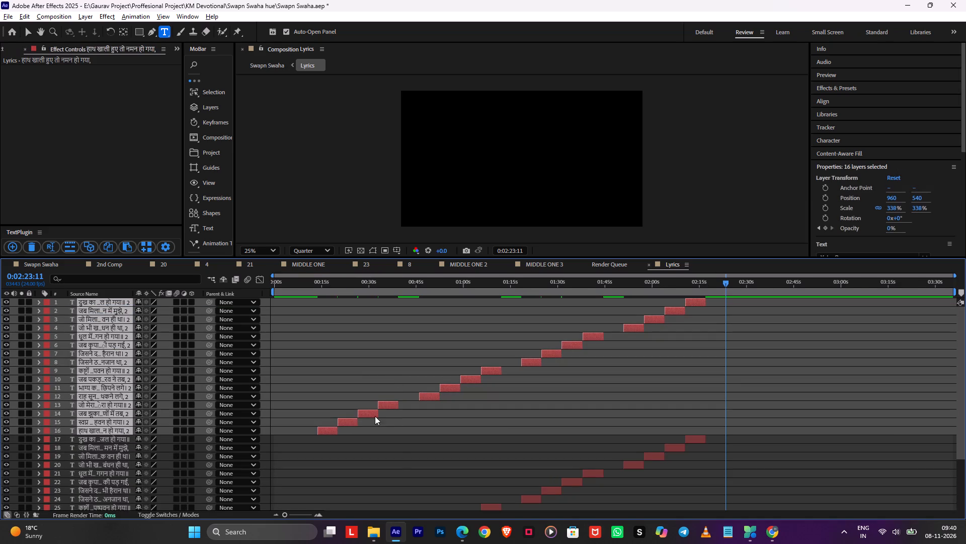
# Shift the sixteen duplicated layers together so the first copy starts at about 0:02:23:11, and preview the start of Verse 5.
pyautogui.moveTo(324, 432); pyautogui.dragTo(733, 424)
pyautogui.click(747, 452)
pyautogui.press('space')
pyautogui.keyDown('alt'); pyautogui.scroll(2, 747, 453); pyautogui.keyUp('alt')
pyautogui.press('space')
pyautogui.hotkey('alt', 'Tab')
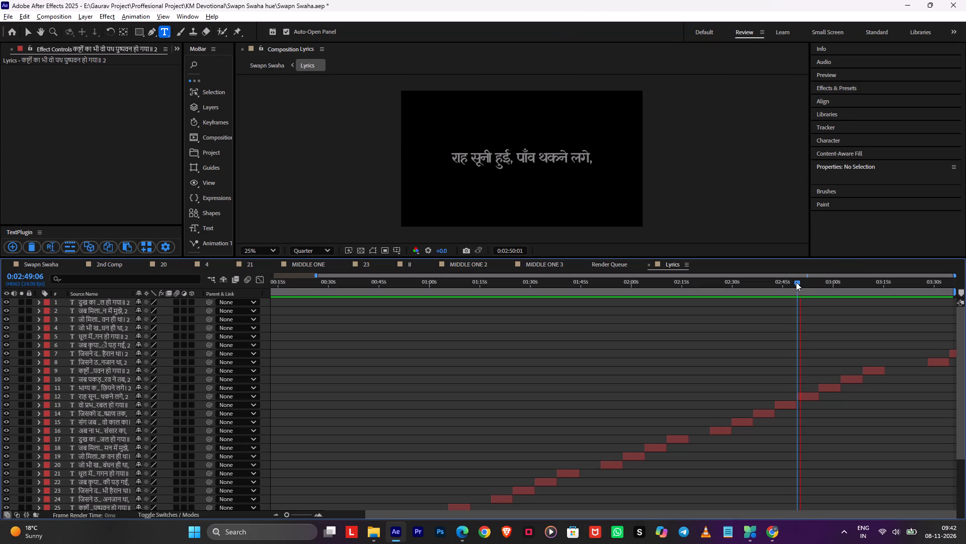
pyautogui.click(802, 288)
# Replace the text of the first two shifted layers with the Final Chorus lines "हाथ खाली हुए तो नमन हो गया," and "स्वप्न स्वाहा हुए तो हवन हो गया।" from ChatGPT.
pyautogui.hotkey('alt', 'Tab')
pyautogui.tripleClick(471, 252)
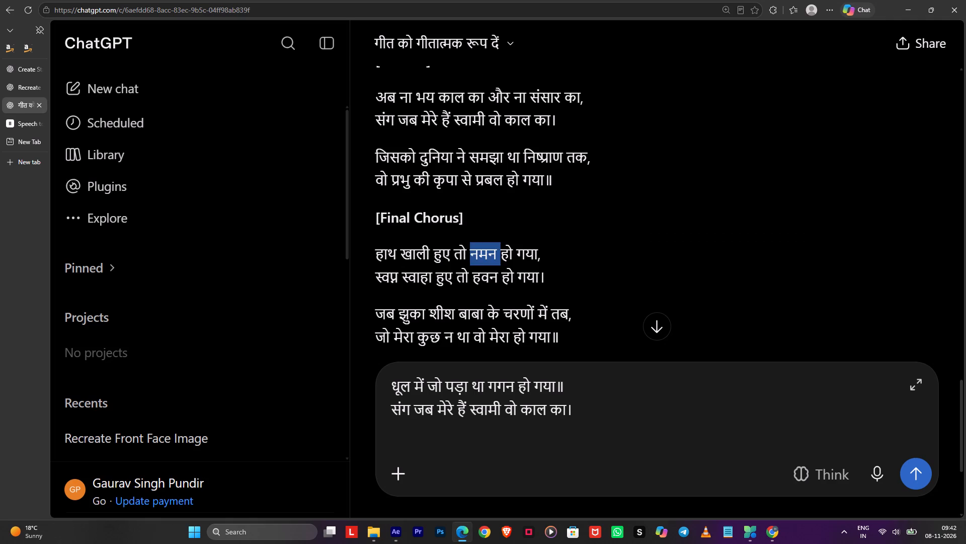
pyautogui.hotkey('ctrl', 'c')
pyautogui.hotkey('alt', 'Tab')
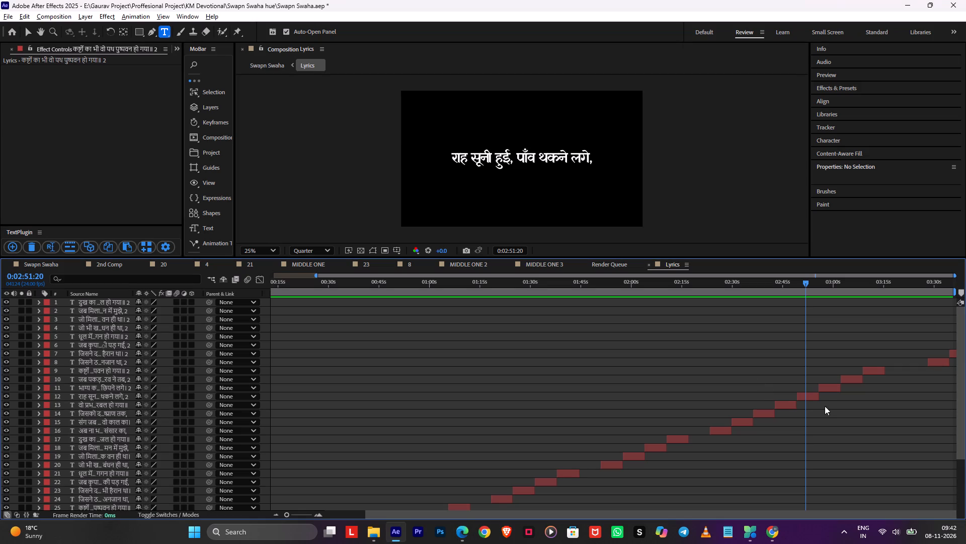
pyautogui.doubleClick(813, 398)
pyautogui.hotkey('ctrl', 'v')
pyautogui.hotkey('alt', 'Tab')
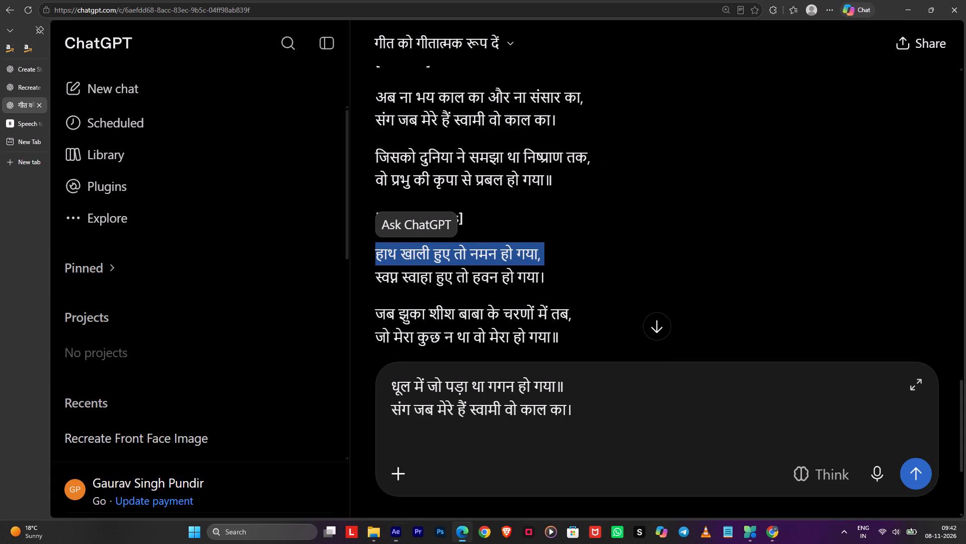
pyautogui.tripleClick(445, 275)
pyautogui.hotkey('ctrl', 'c')
pyautogui.hotkey('alt', 'Tab')
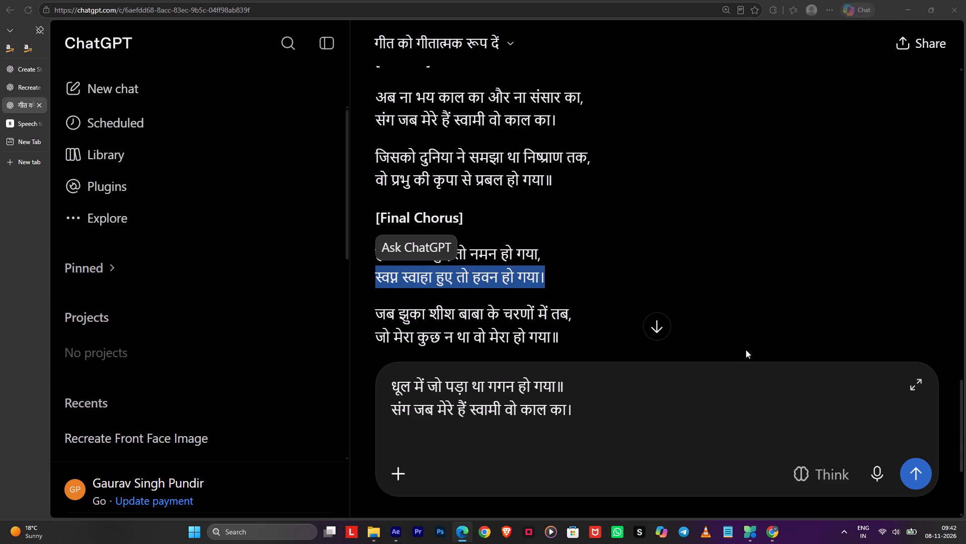
pyautogui.doubleClick(832, 386)
pyautogui.hotkey('ctrl', 'v')
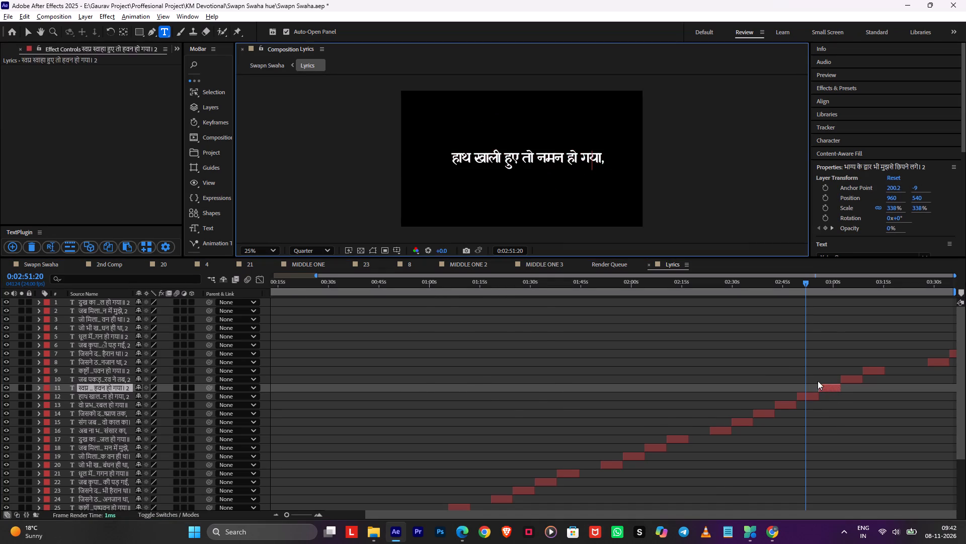
# Replace the other two shifted layers' text with ChatGPT's "जब झुका शीश बाबा के चरणों में तब," and "जो मेरा कुछ न था वो मेरा हो गया॥".
pyautogui.hotkey('alt', 'Tab')
pyautogui.tripleClick(470, 319)
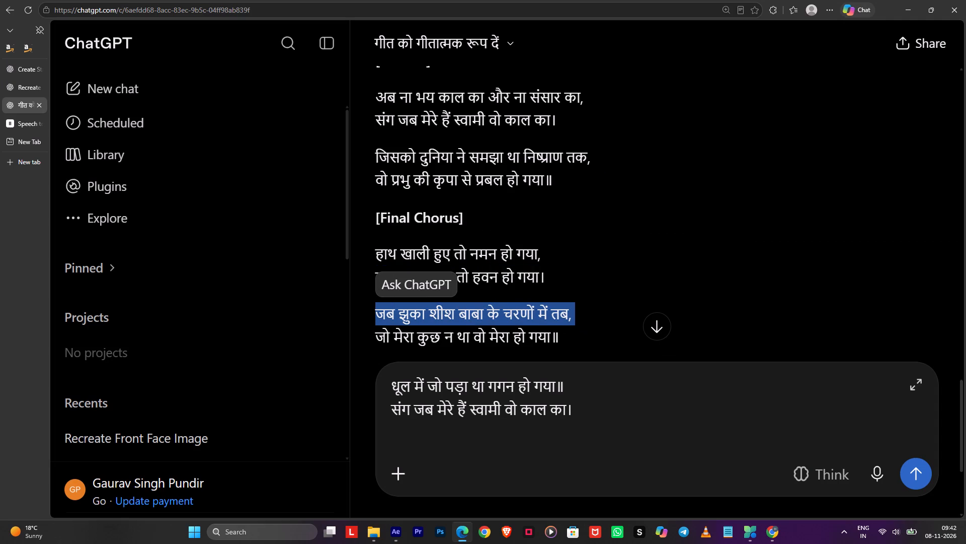
pyautogui.hotkey('ctrl', 'c')
pyautogui.press('Tab')
pyautogui.hotkey('alt', 'Tab')
pyautogui.doubleClick(849, 378)
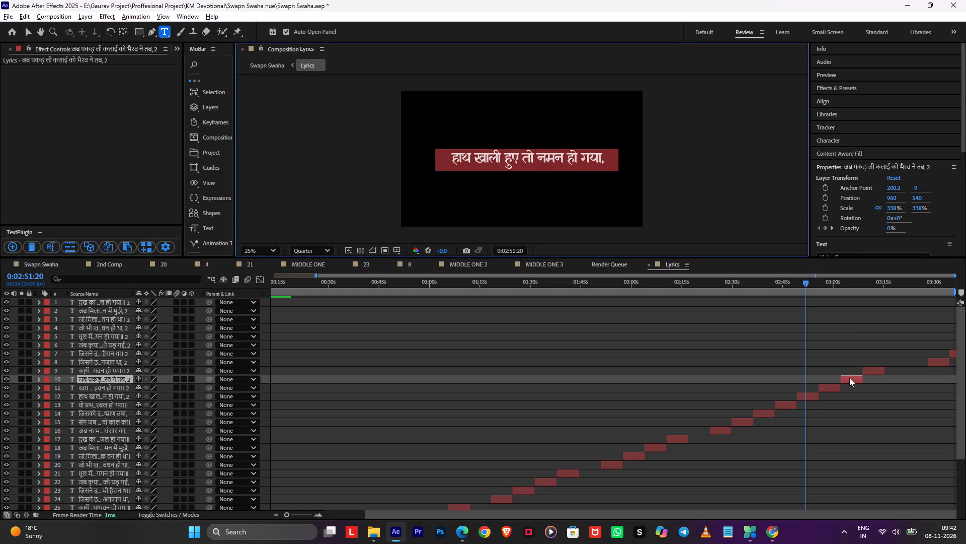
pyautogui.hotkey('ctrl', 'v')
pyautogui.hotkey('alt', 'Tab')
pyautogui.tripleClick(510, 331)
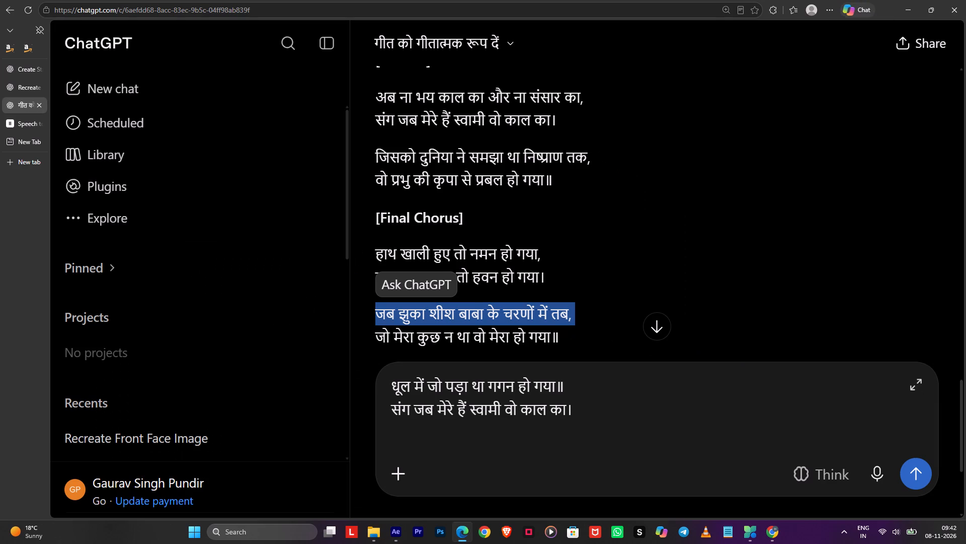
pyautogui.doubleClick(510, 333)
pyautogui.hotkey('ctrl', 'c')
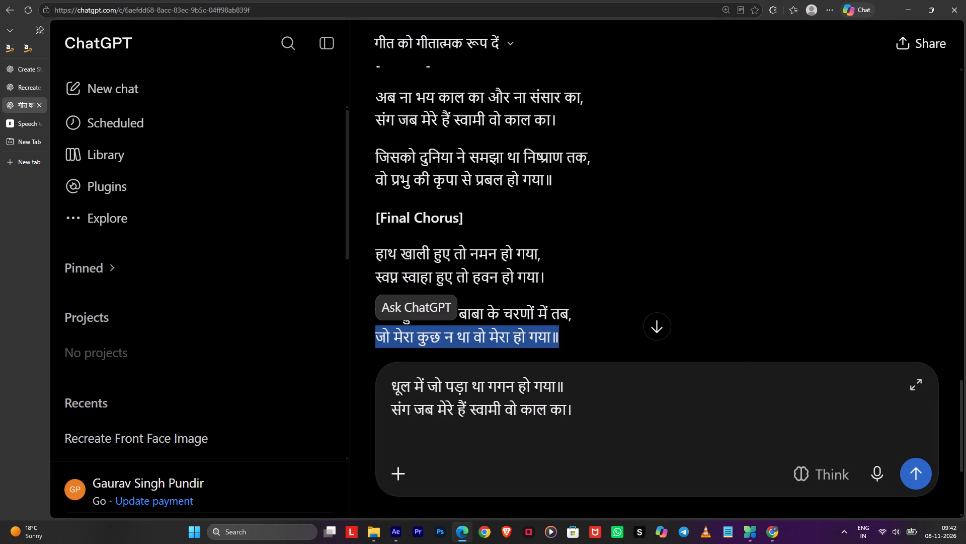
pyautogui.hotkey('ctrl', 'c')
pyautogui.hotkey('alt', 'Tab')
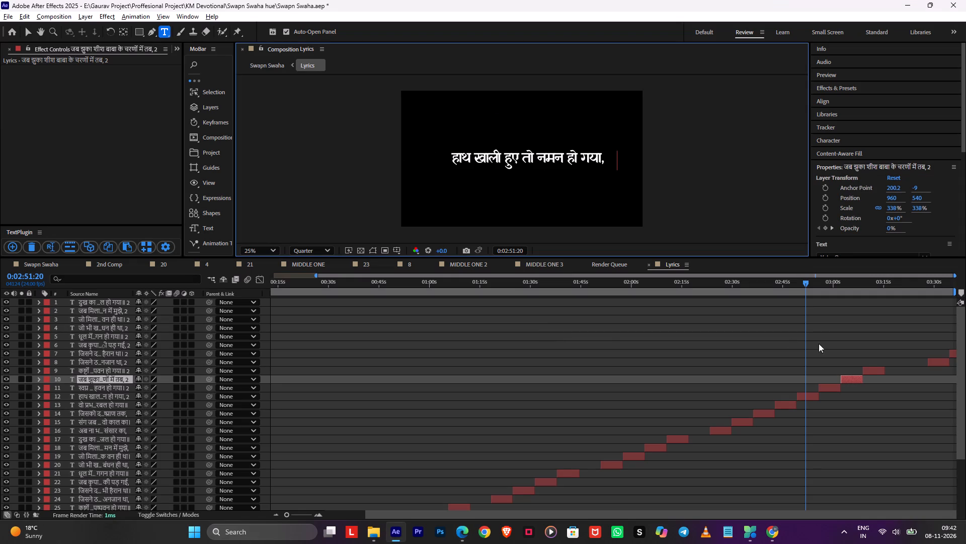
pyautogui.doubleClick(862, 371)
pyautogui.hotkey('ctrl', 'v')
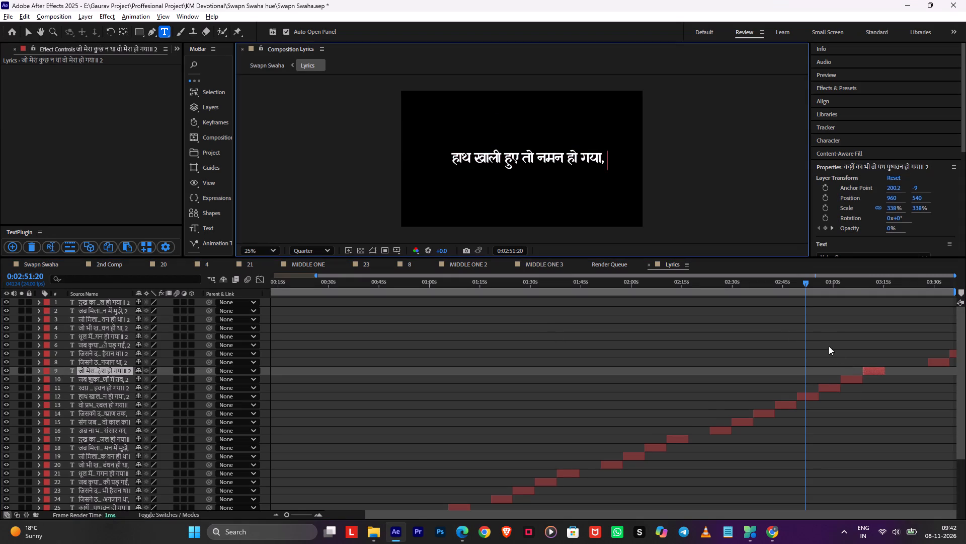
pyautogui.click(816, 333)
pyautogui.hotkey('alt', 'Tab')
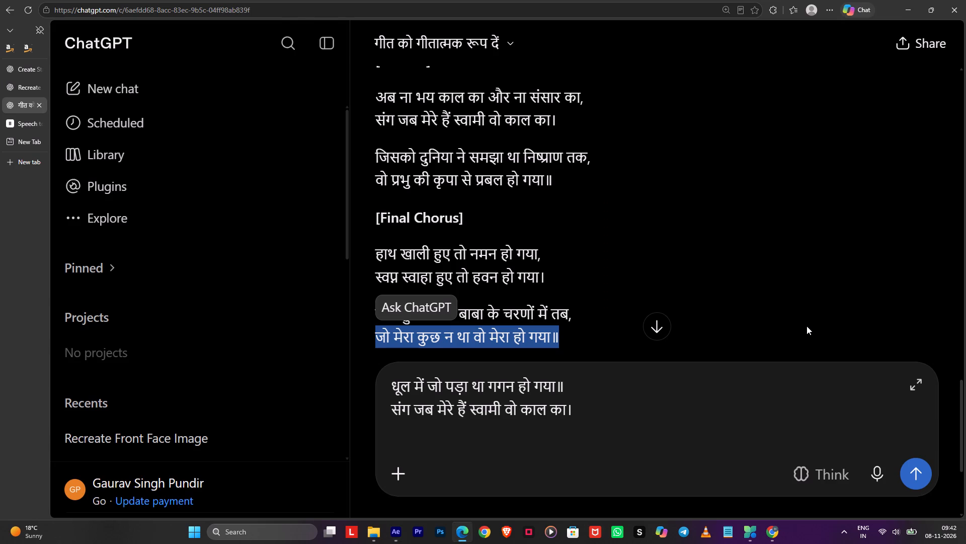
pyautogui.hotkey('alt', 'Tab')
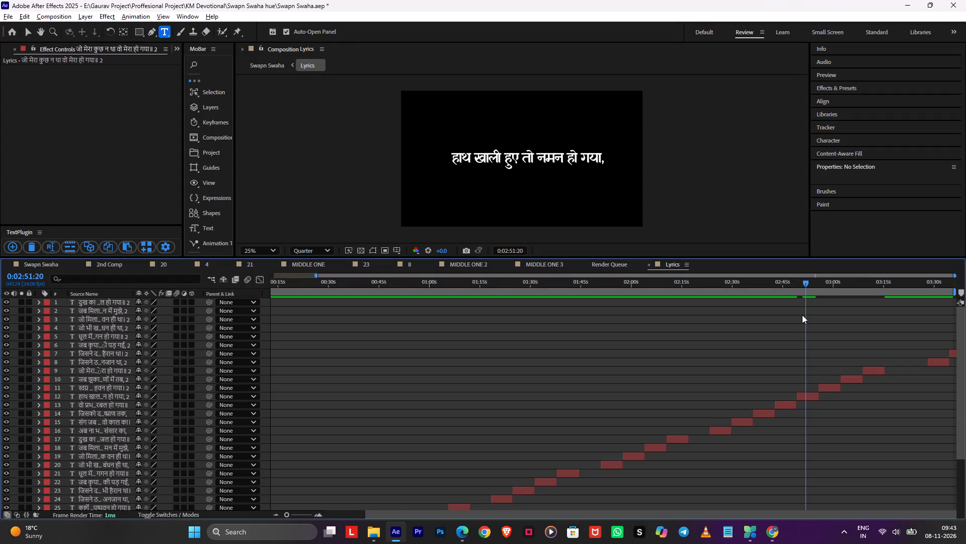
# Centre the anchor points of the four Final Chorus layers in their text, centre the layers in the frame, and save the project.
pyautogui.click(813, 393)
pyautogui.keyDown('shift'); pyautogui.click(856, 370); pyautogui.keyUp('shift')
pyautogui.keyDown('shift'); pyautogui.click(859, 370); pyautogui.keyUp('shift')
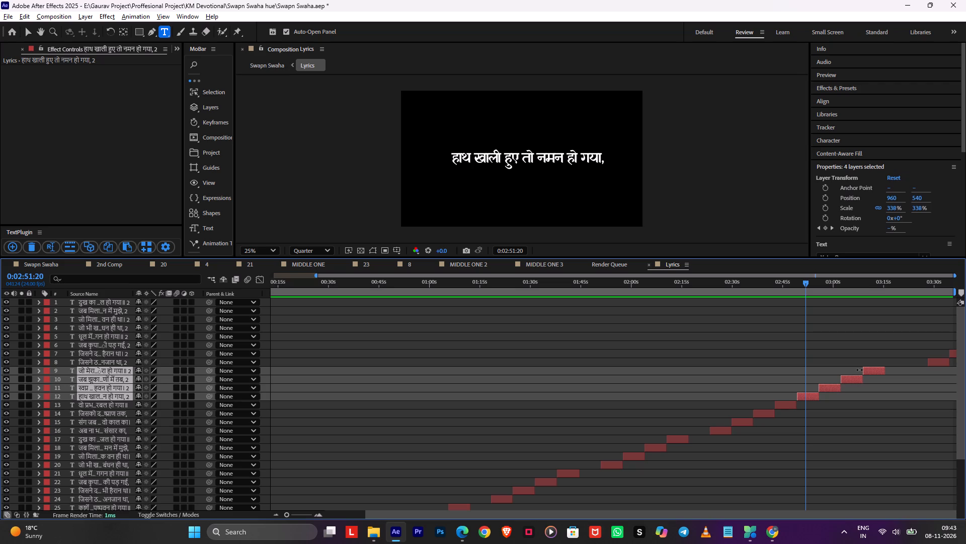
pyautogui.hotkey('ctrl', 'Tab')
pyautogui.hotkey('ctrl', 'alt', 'Home')
pyautogui.hotkey('ctrl', 'Tab')
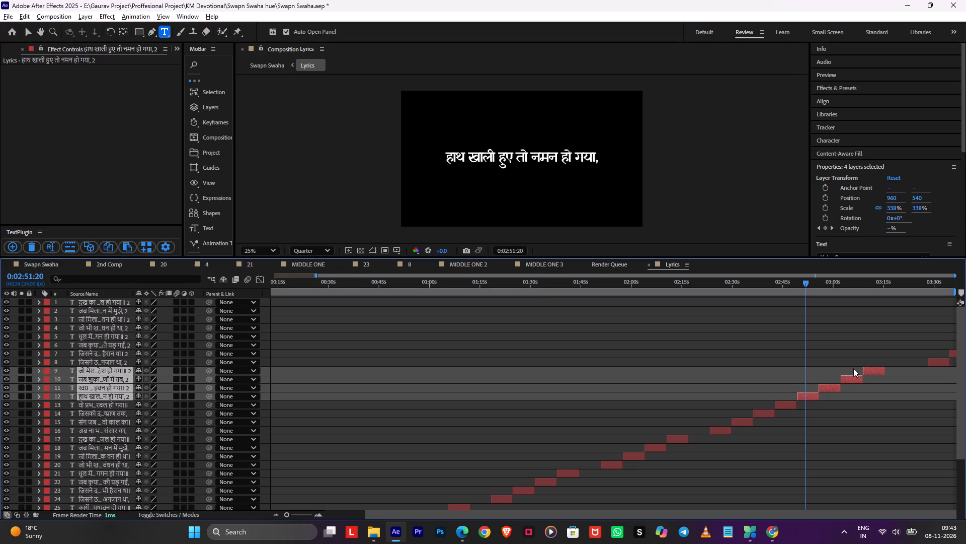
pyautogui.click(852, 362)
pyautogui.hotkey('ctrl', 's')
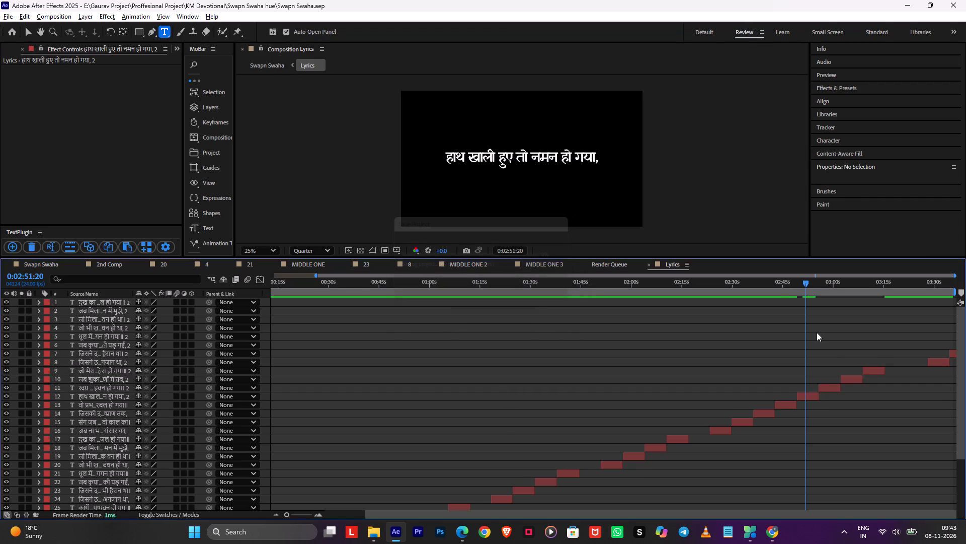
# Preview the Final Chorus from 0:02:51:20 and compare it with the remaining ChatGPT lyrics up to the Outro Music.
pyautogui.press('space')
pyautogui.moveTo(819, 334); pyautogui.dragTo(731, 350, button='middle')
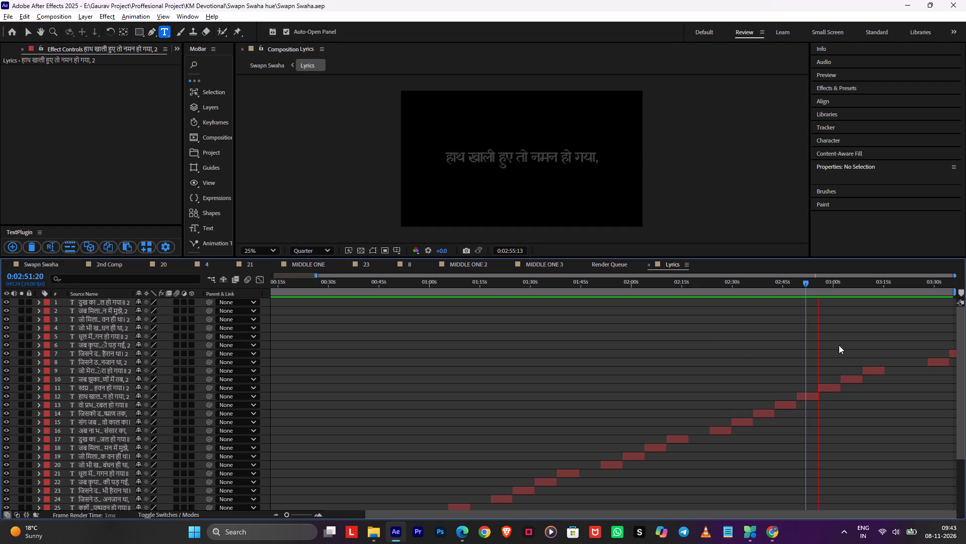
pyautogui.moveTo(845, 343); pyautogui.dragTo(569, 351, button='middle')
pyautogui.keyDown('alt'); pyautogui.scroll(2, 858, 342); pyautogui.keyUp('alt')
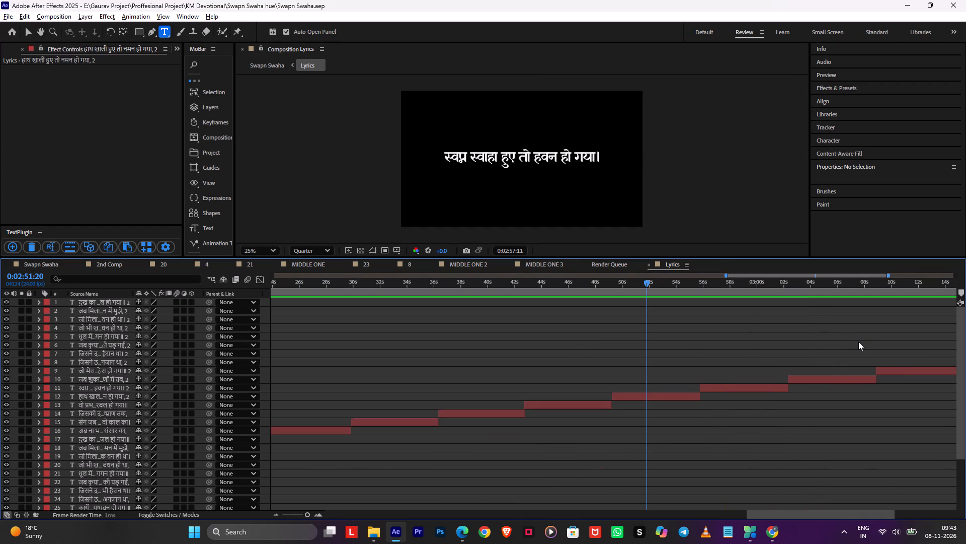
pyautogui.moveTo(858, 342); pyautogui.dragTo(506, 368, button='middle')
pyautogui.hotkey('alt', 'Tab')
pyautogui.scroll(-1, 405, 293)
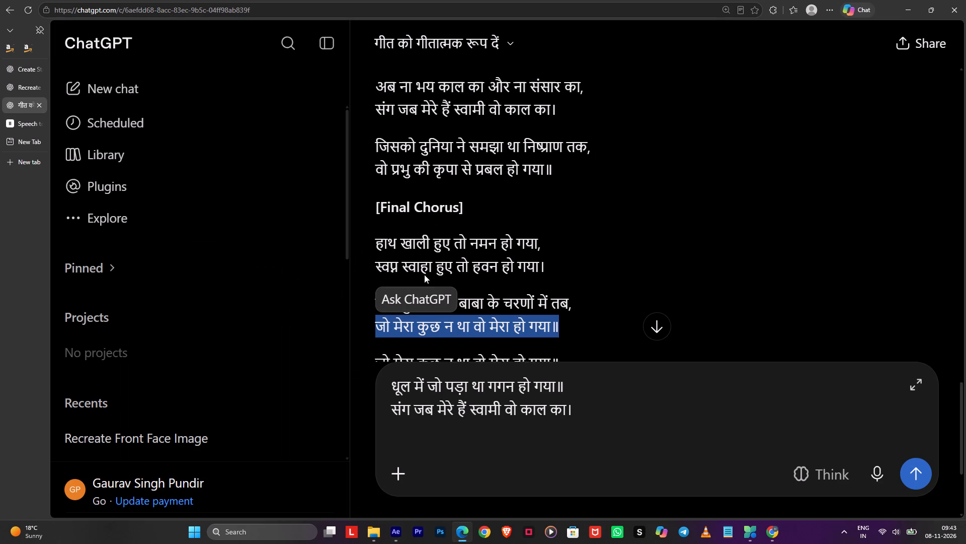
pyautogui.click(606, 207)
pyautogui.scroll(-2, 563, 219)
pyautogui.hotkey('alt', 'Tab')
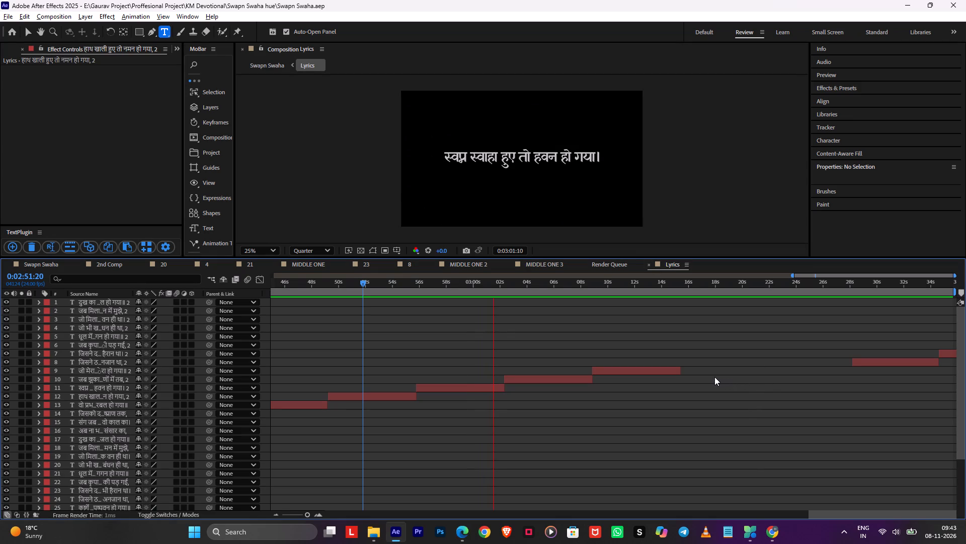
pyautogui.hotkey('alt', 'Tab')
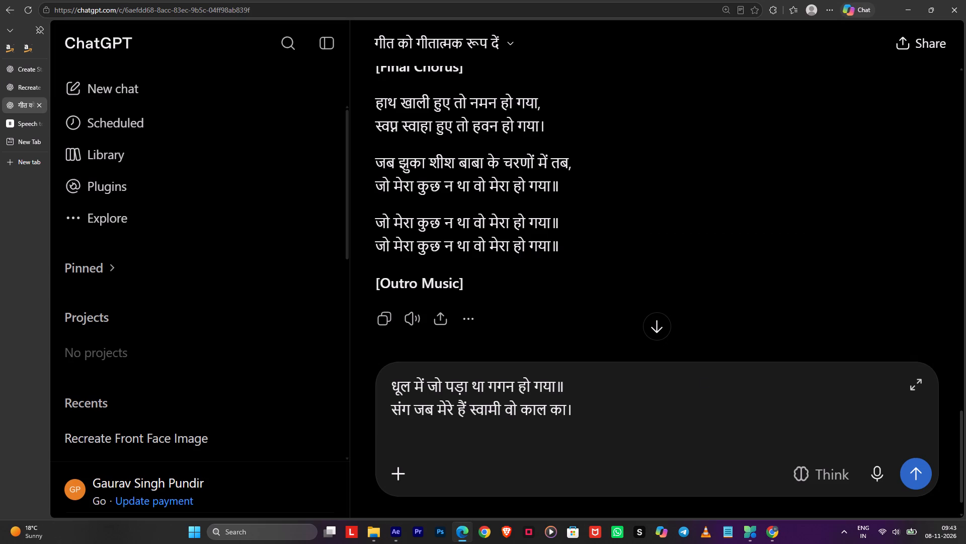
pyautogui.hotkey('alt', 'Tab')
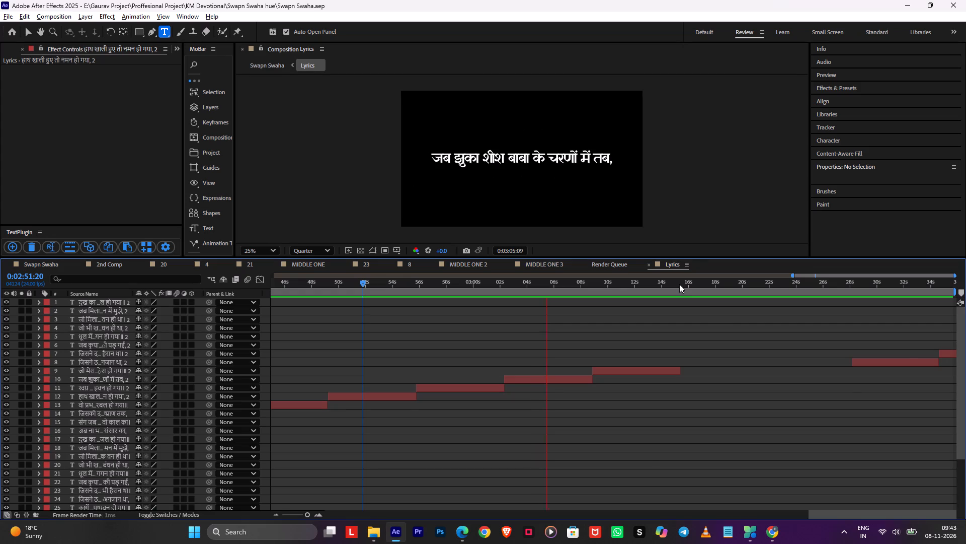
# Delete the eight leftover duplicated lyric layers that follow the Final Chorus and save the project.
pyautogui.keyDown('alt'); pyautogui.scroll(-4, 905, 354); pyautogui.keyUp('alt')
pyautogui.click(924, 361)
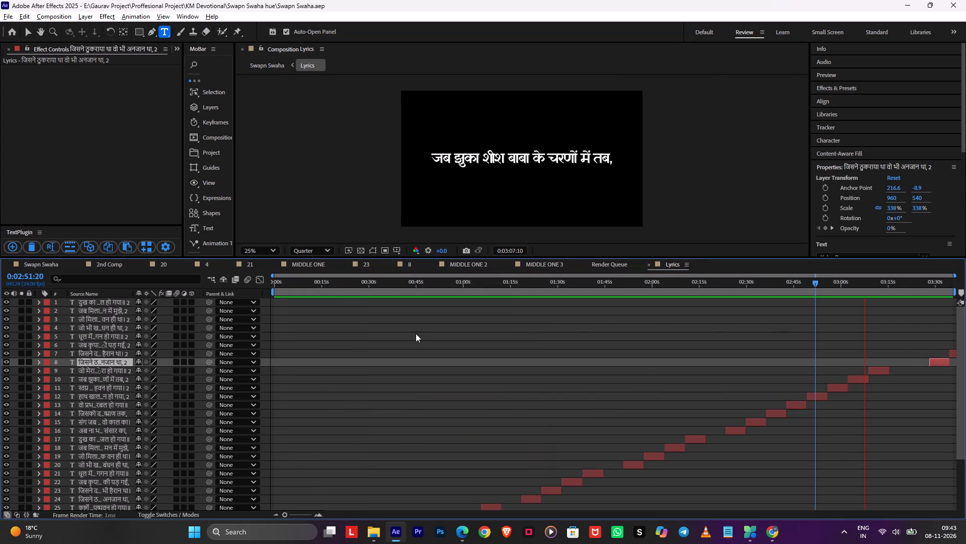
pyautogui.keyDown('shift'); pyautogui.click(104, 301); pyautogui.keyUp('shift')
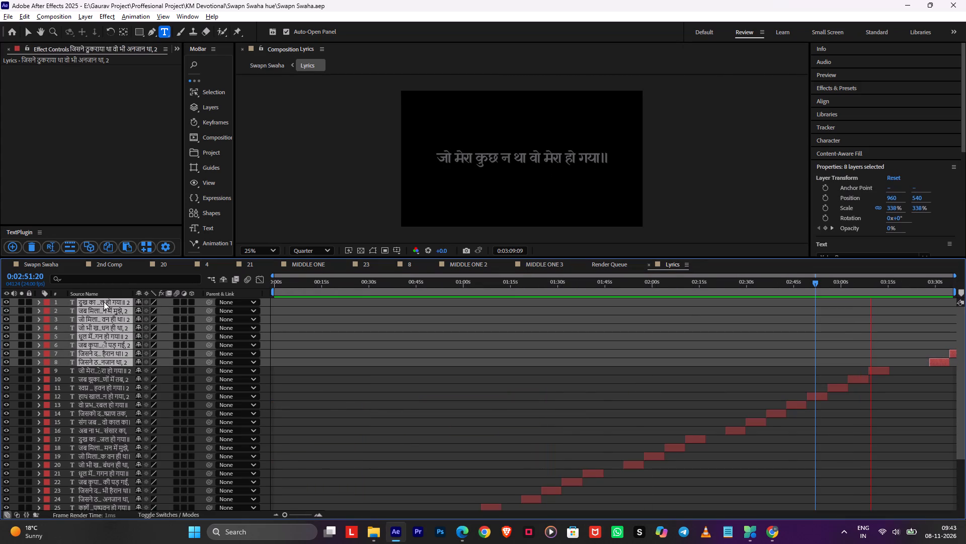
pyautogui.press('Delete')
pyautogui.keyDown('alt'); pyautogui.scroll(1, 889, 344); pyautogui.keyUp('alt')
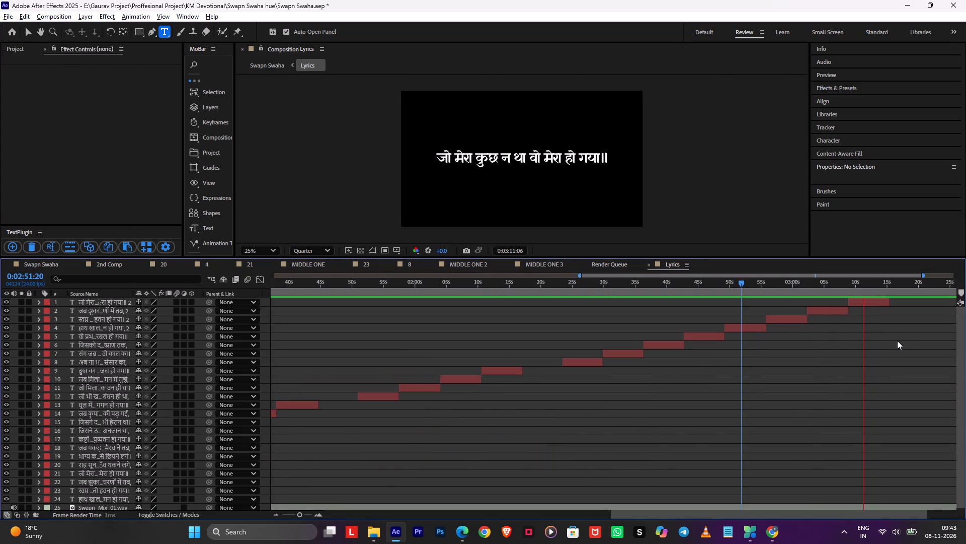
pyautogui.hotkey('ctrl', 's')
# Duplicate the last Final Chorus line, "जो मेरा कुछ न था वो मेरा हो गया॥", start the copy at 0:03:15:10, and save the project.
pyautogui.moveTo(892, 333); pyautogui.dragTo(592, 377, button='middle')
pyautogui.scroll(1, 825, 349)
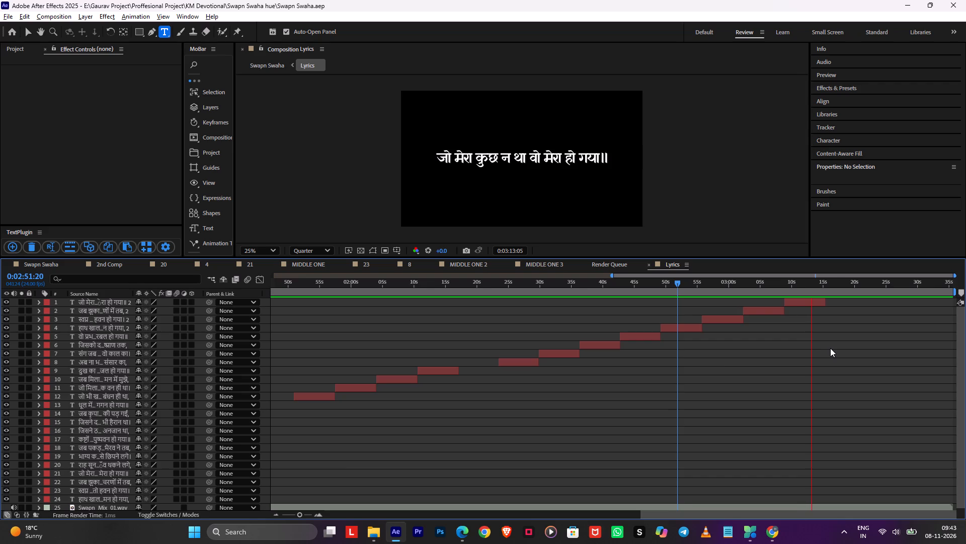
pyautogui.scroll(3, 830, 348)
pyautogui.keyDown('alt'); pyautogui.scroll(-1, 840, 325); pyautogui.keyUp('alt')
pyautogui.keyDown('alt'); pyautogui.scroll(2, 901, 313); pyautogui.keyUp('alt')
pyautogui.press('space')
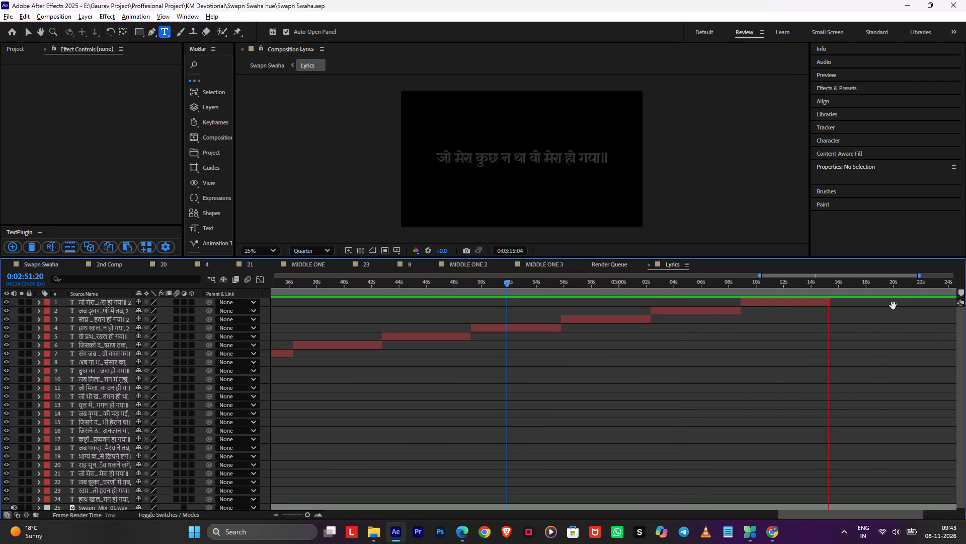
pyautogui.press('space')
pyautogui.press('space')
pyautogui.click(827, 300)
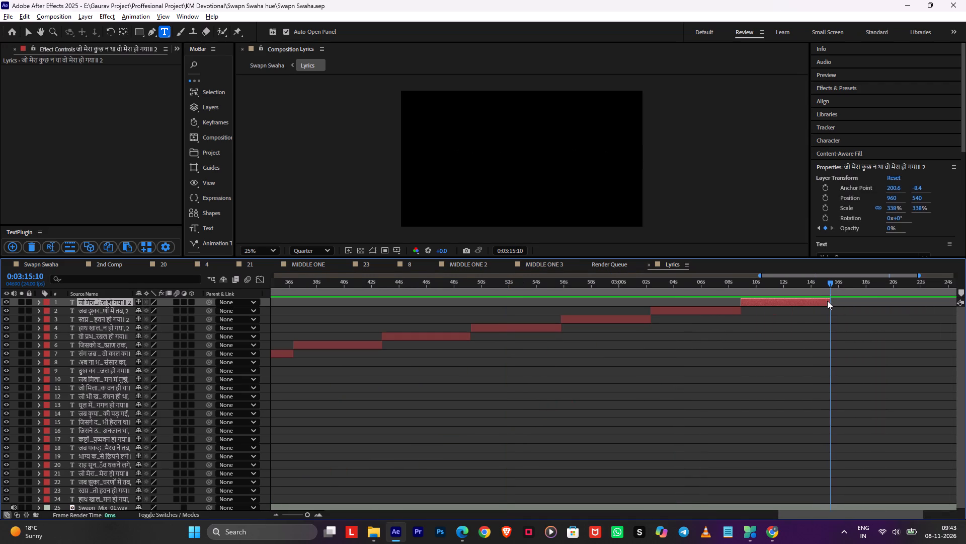
pyautogui.press('o')
pyautogui.hotkey('ctrl', 'd')
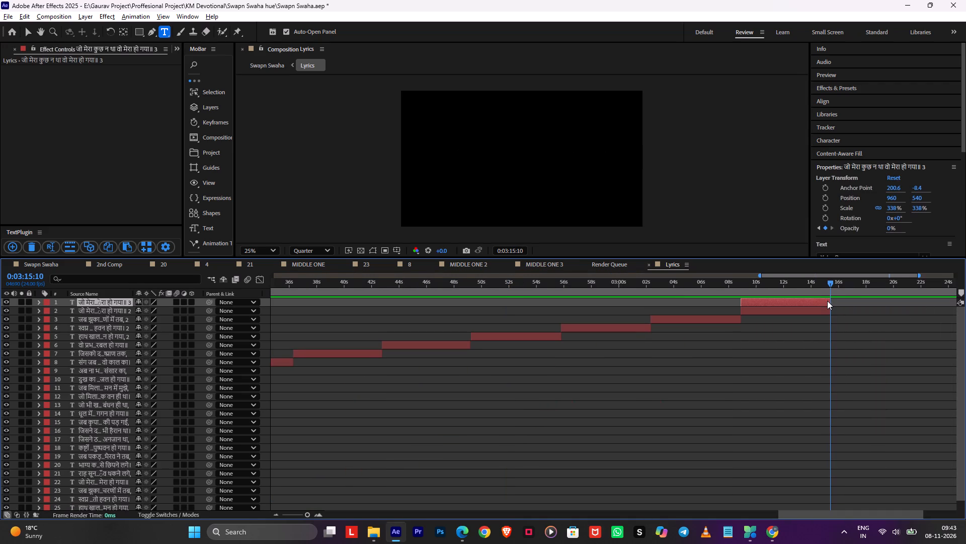
pyautogui.press('[')
pyautogui.moveTo(886, 353); pyautogui.dragTo(616, 390, button='middle')
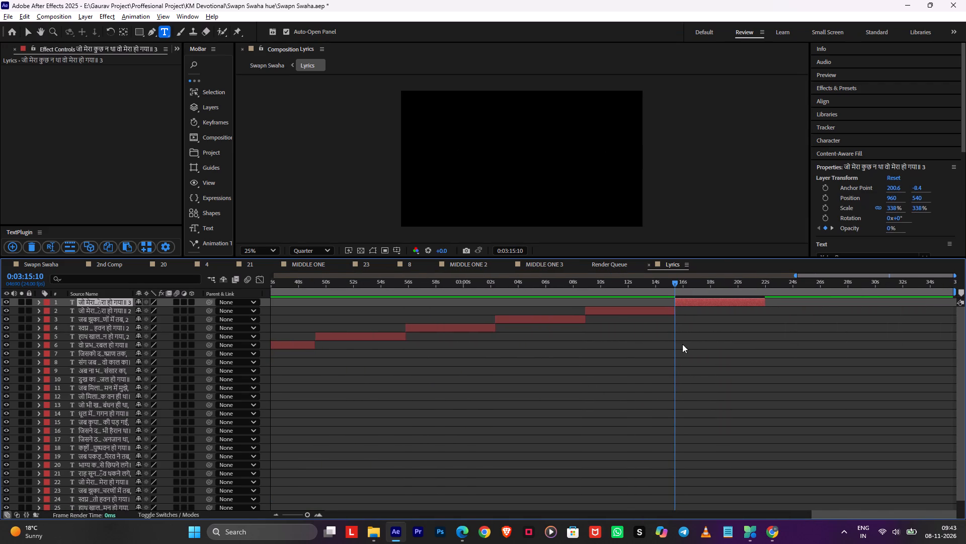
pyautogui.moveTo(718, 338); pyautogui.dragTo(555, 348, button='middle')
pyautogui.press('space')
pyautogui.hotkey('ctrl', 's')
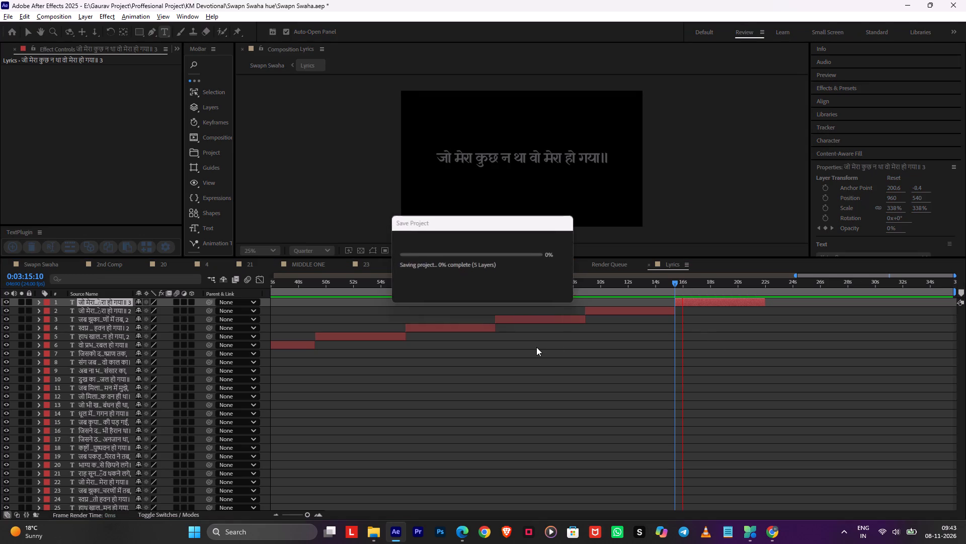
# Duplicate the repeated closing line once more, start the copy at 0:03:21:23 directly after the previous one, and save the project.
pyautogui.keyDown('alt'); pyautogui.scroll(2, 786, 333); pyautogui.keyUp('alt')
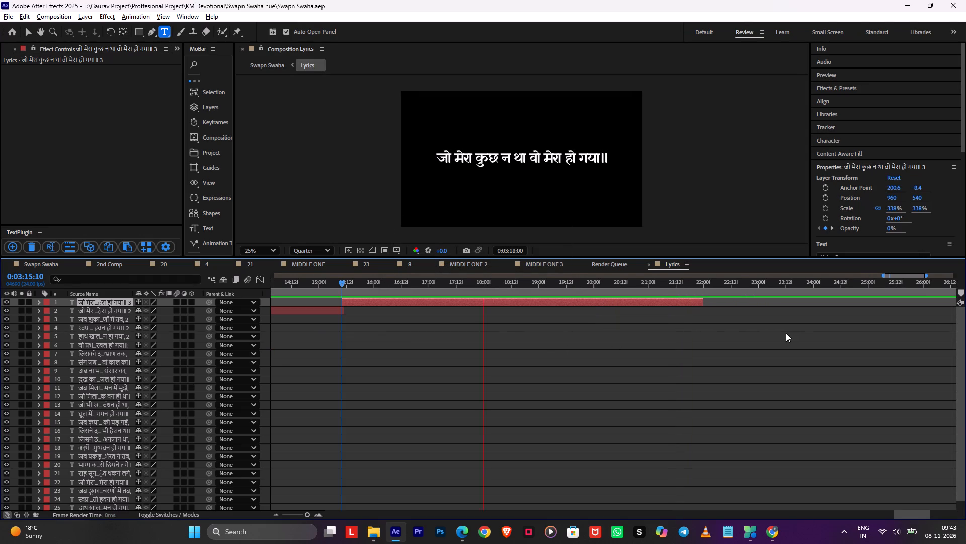
pyautogui.moveTo(780, 333); pyautogui.dragTo(705, 344, button='middle')
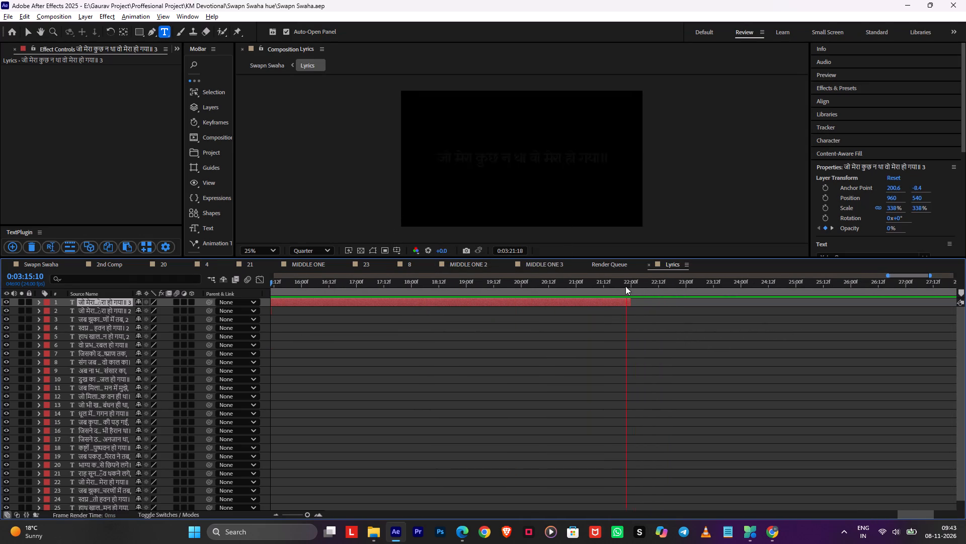
pyautogui.moveTo(625, 286); pyautogui.dragTo(637, 286)
pyautogui.hotkey('ctrl', 'd')
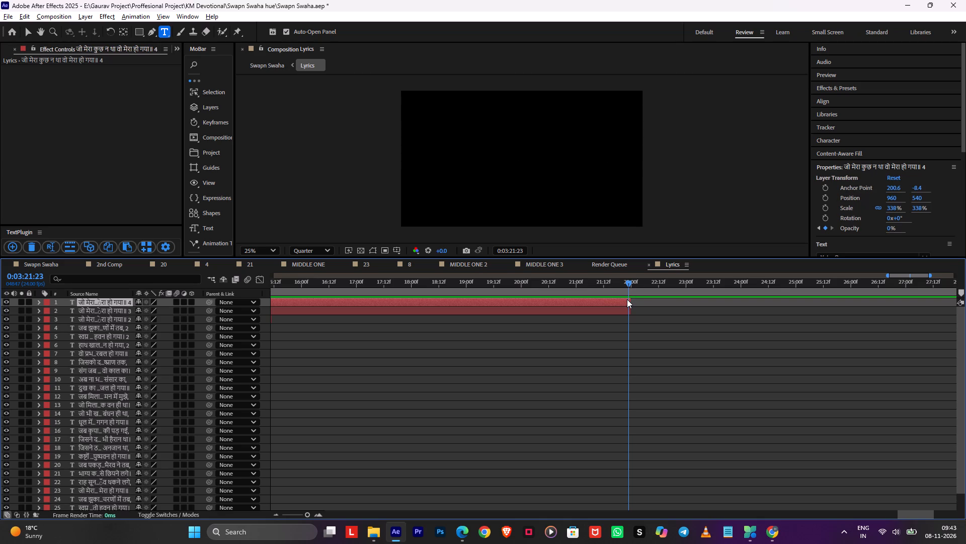
pyautogui.press('[')
pyautogui.press('space')
pyautogui.keyDown('alt'); pyautogui.scroll(-3, 700, 331); pyautogui.keyUp('alt')
pyautogui.hotkey('ctrl', 's')
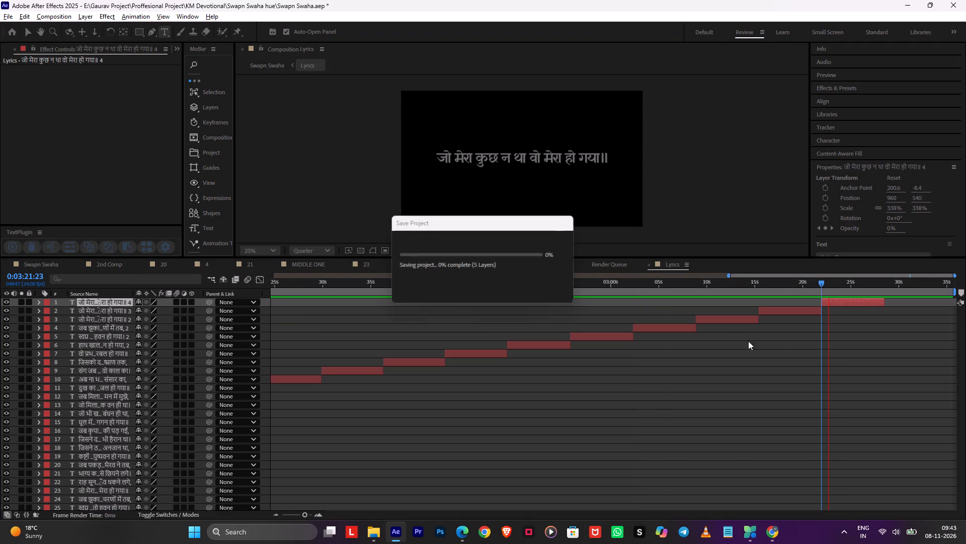
# Preview the last repeated closing line from 0:03:21:23 through to its fade-out.
pyautogui.moveTo(855, 344); pyautogui.dragTo(583, 413, button='middle')
pyautogui.keyDown('alt'); pyautogui.scroll(1, 853, 341); pyautogui.keyUp('alt')
pyautogui.moveTo(859, 345); pyautogui.dragTo(441, 405, button='middle')
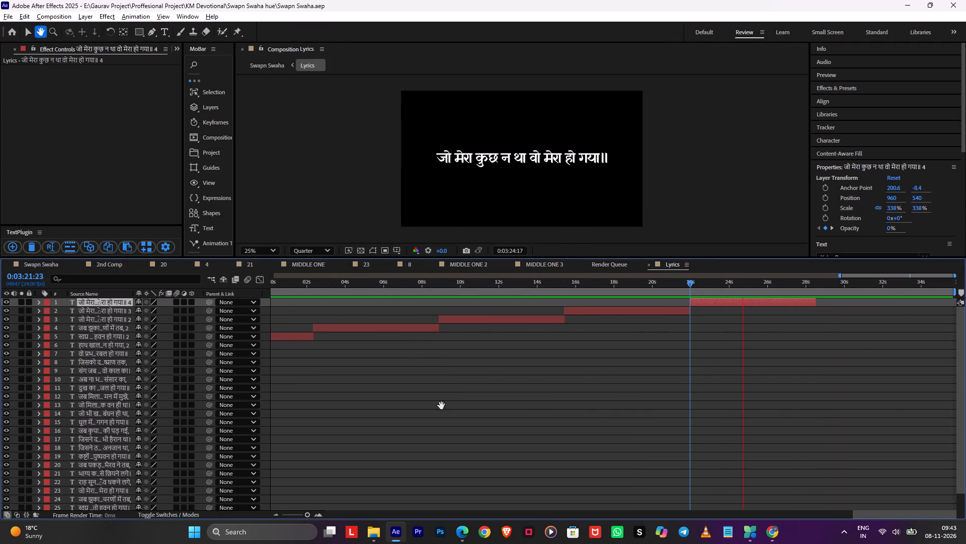
pyautogui.moveTo(441, 405); pyautogui.dragTo(439, 405, button='middle')
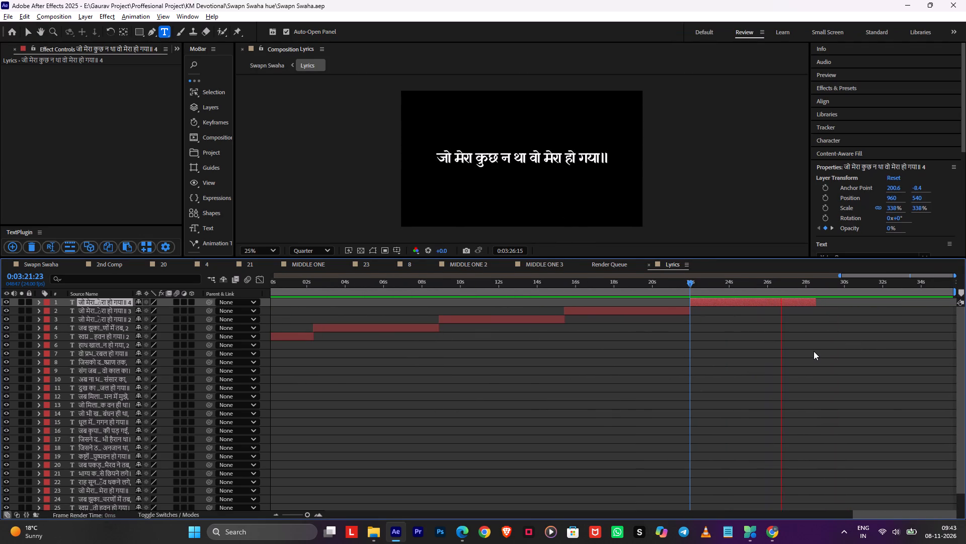
pyautogui.press('space')
# Return to the main Swapn Swaha composition, show its full duration in the timeline, and save the project.
pyautogui.press('Tab')
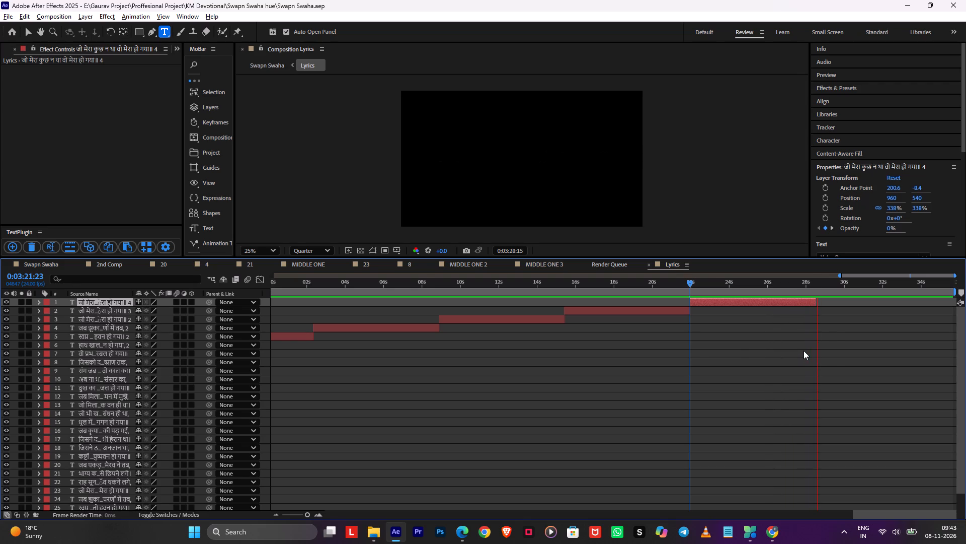
pyautogui.click(756, 349)
pyautogui.press('Tab')
pyautogui.keyDown('alt'); pyautogui.scroll(-3, 744, 418); pyautogui.keyUp('alt')
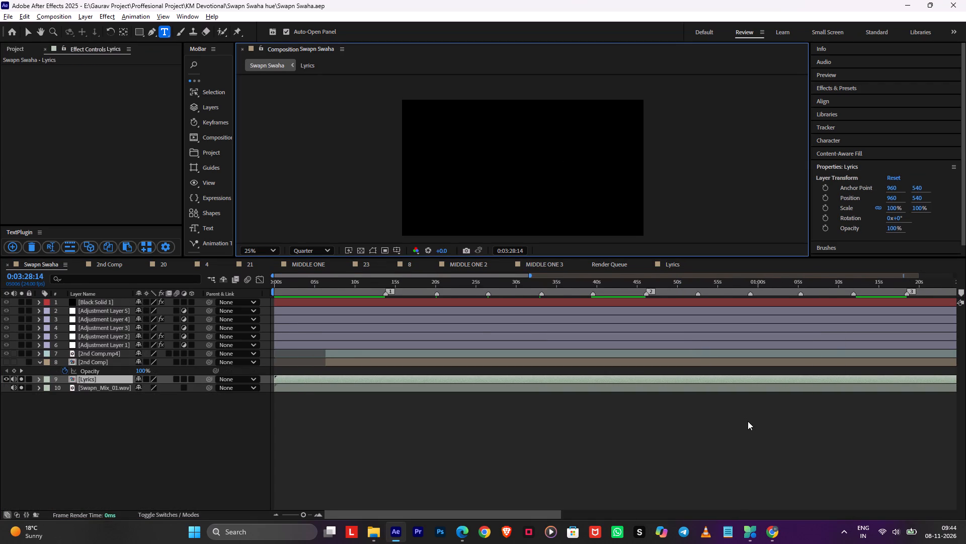
pyautogui.keyDown('alt'); pyautogui.scroll(-9, 814, 424); pyautogui.keyUp('alt')
pyautogui.click(826, 428)
pyautogui.hotkey('ctrl', 's')
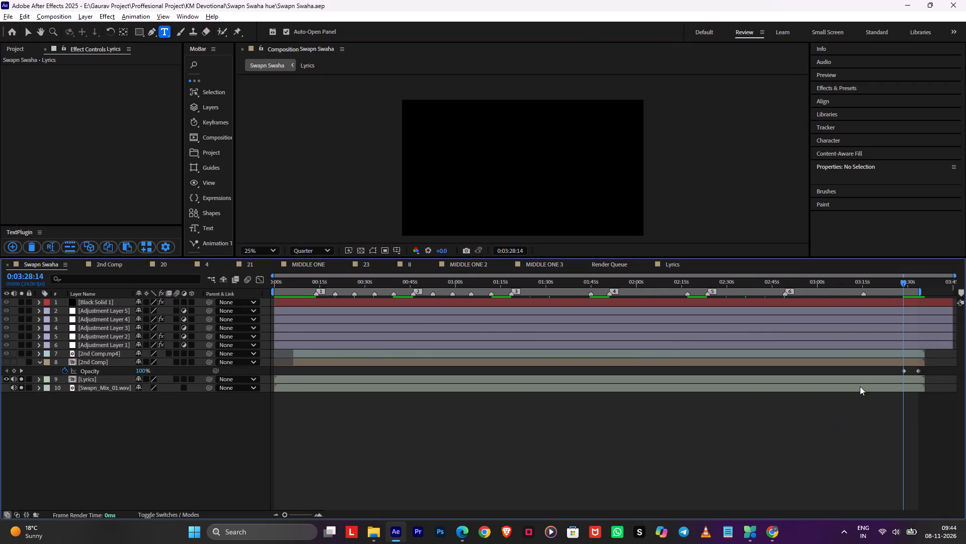
# Set the current time to 0:00:15:00 and move the Lyrics layer directly above the 2nd Comp.mp4 layer.
pyautogui.moveTo(895, 285); pyautogui.dragTo(296, 354)
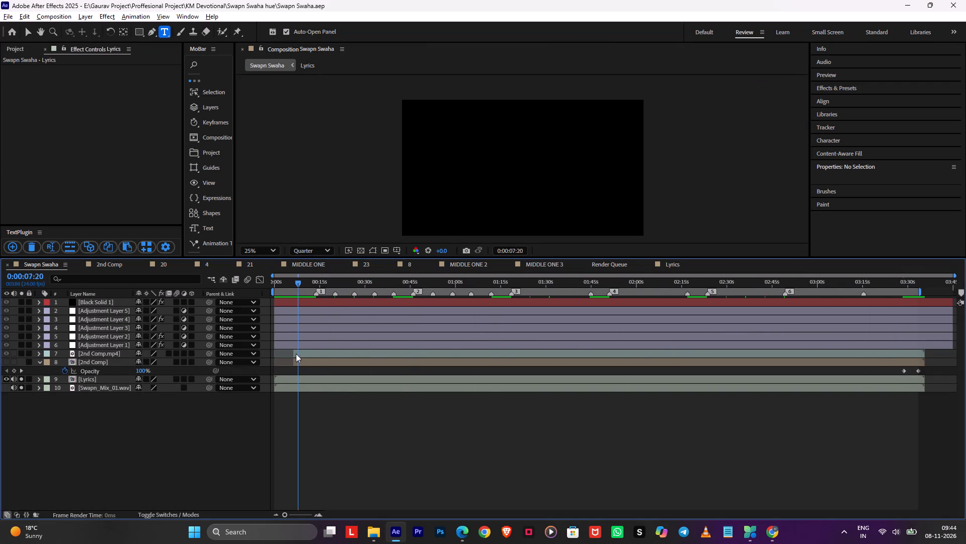
pyautogui.moveTo(296, 354); pyautogui.dragTo(319, 359)
pyautogui.click(315, 364)
pyautogui.click(330, 353)
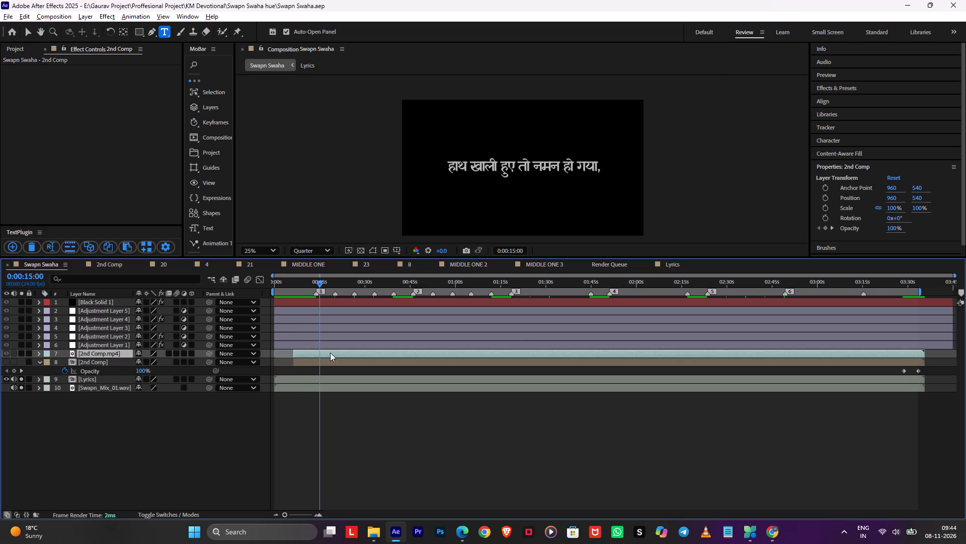
pyautogui.click(332, 385)
pyautogui.click(334, 379)
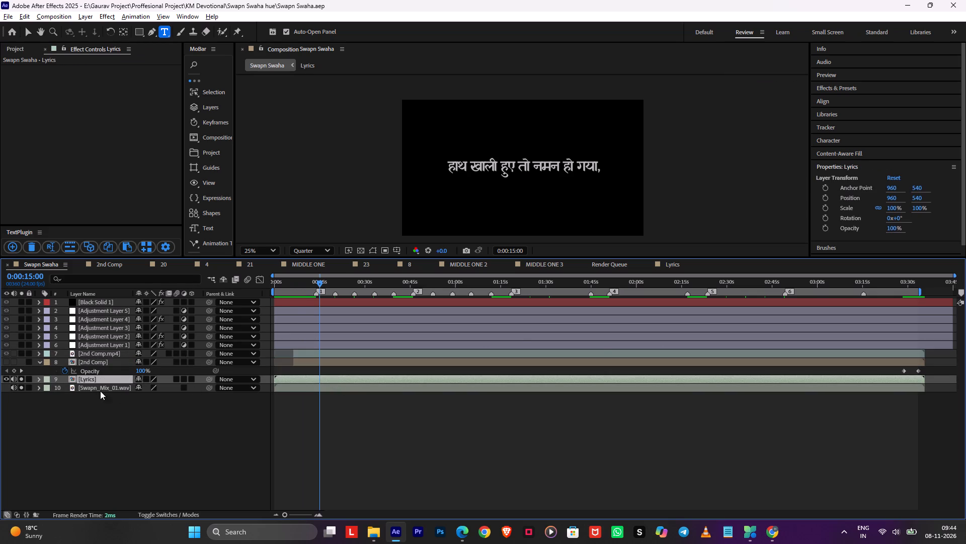
pyautogui.click(89, 365)
pyautogui.keyDown('shift'); pyautogui.click(95, 355); pyautogui.keyUp('shift')
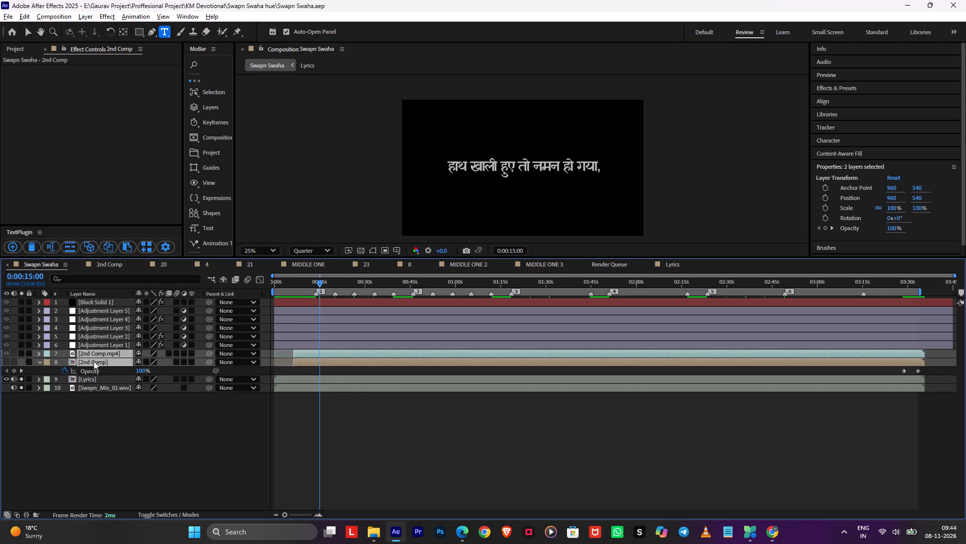
pyautogui.moveTo(93, 377); pyautogui.dragTo(100, 350)
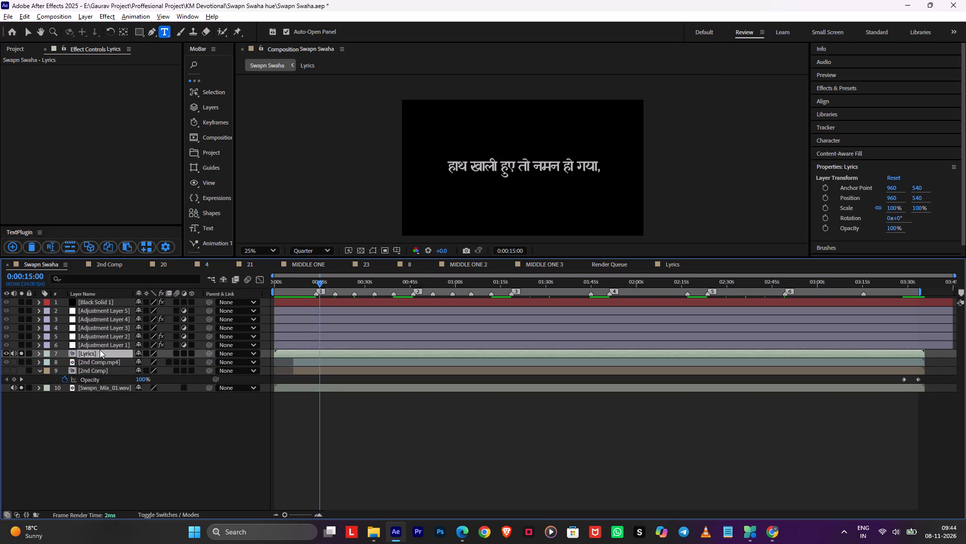
# Turn off solo and mute the audio of the Lyrics layer.
pyautogui.click(22, 350)
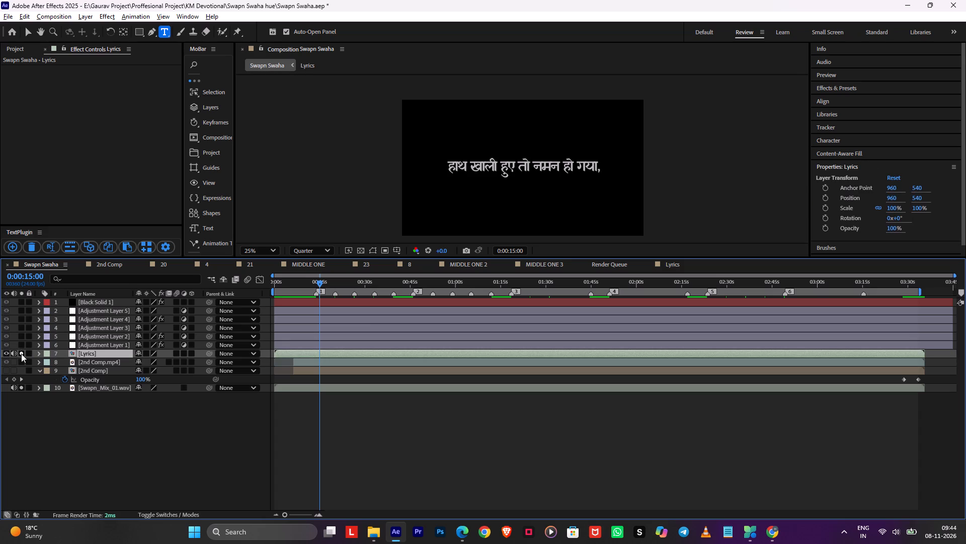
pyautogui.click(21, 354)
pyautogui.click(13, 355)
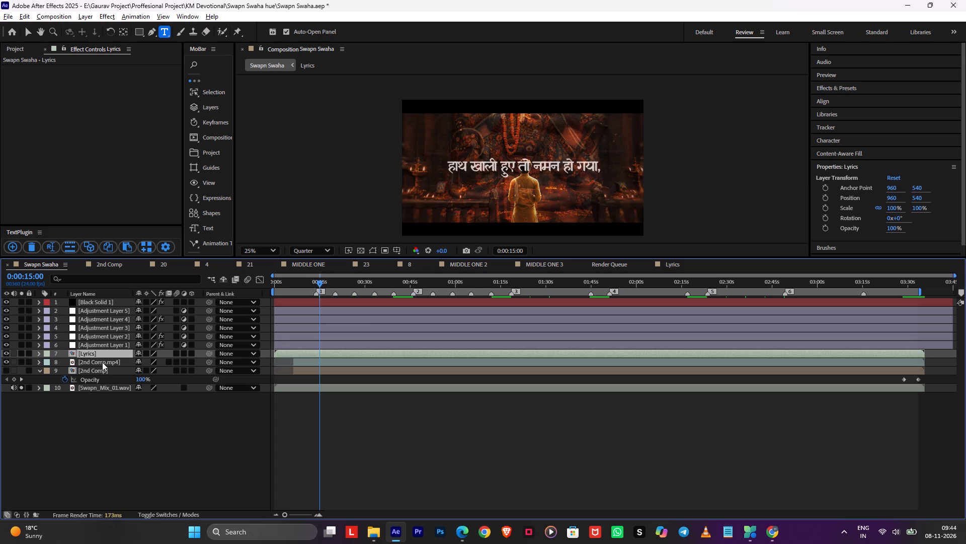
# Pre-compose the Lyrics layer as "Lyrics Comp 1", leaving all attributes in Swapn Swaha, and open the new composition.
pyautogui.hotkey('ctrl', 'shift', 'c')
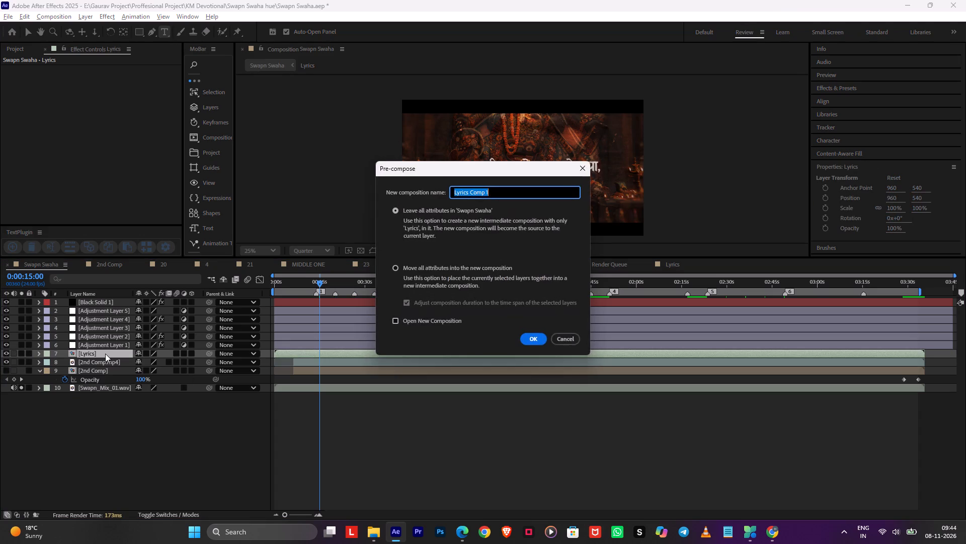
pyautogui.press('Return')
pyautogui.doubleClick(105, 354)
# Add a 1920 x 1080 px black solid above the Lyrics layer and apply the Fractal Noise effect to it.
pyautogui.click(279, 300)
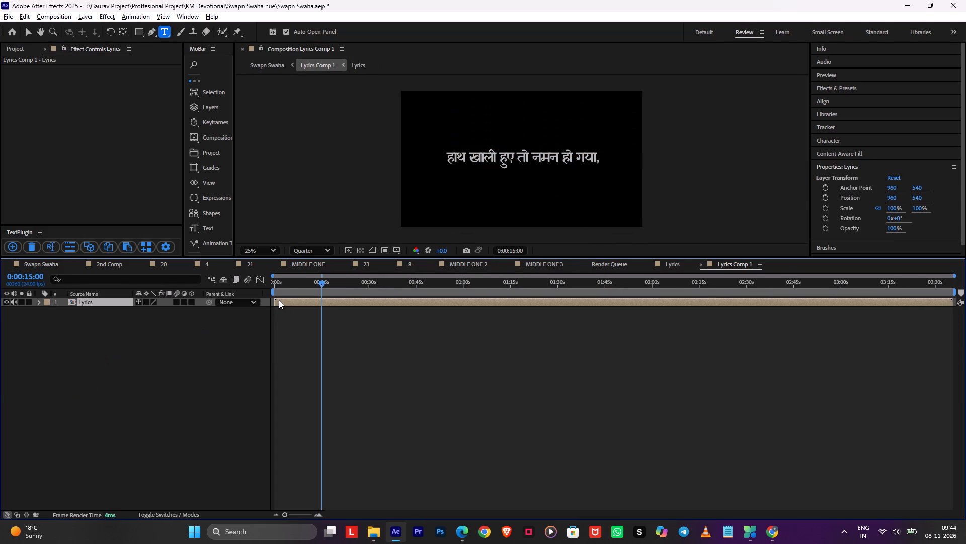
pyautogui.press('ctrl+super+y')
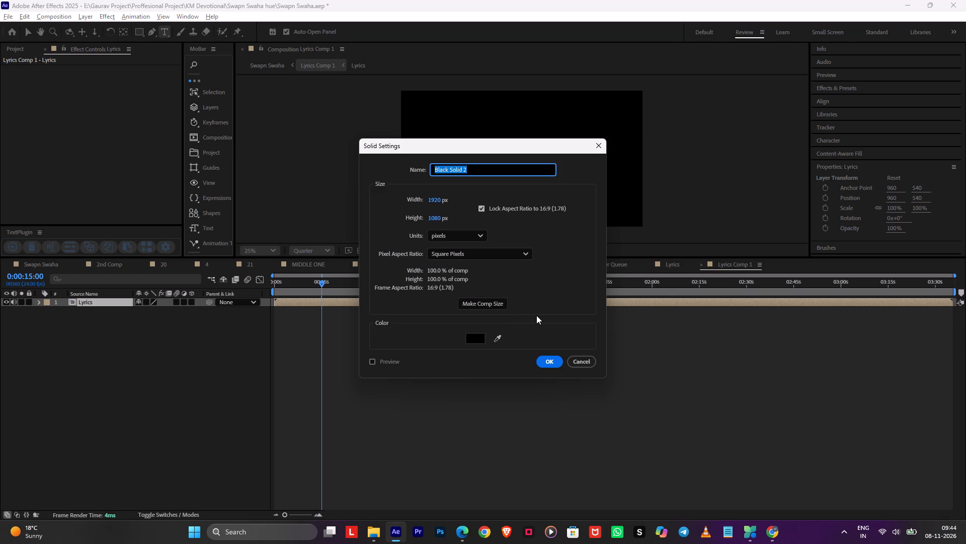
pyautogui.press('Return')
pyautogui.press('space')
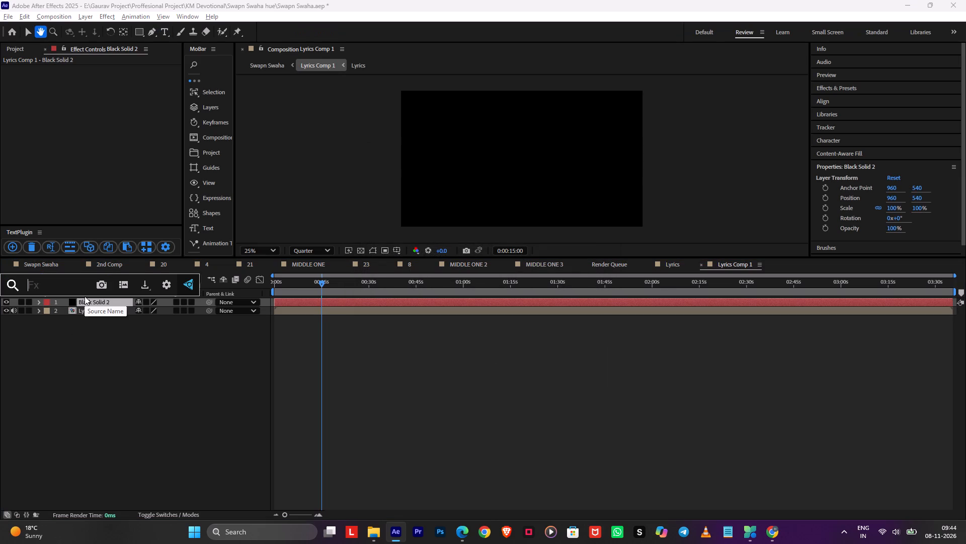
pyautogui.write('fr')
pyautogui.click(59, 324)
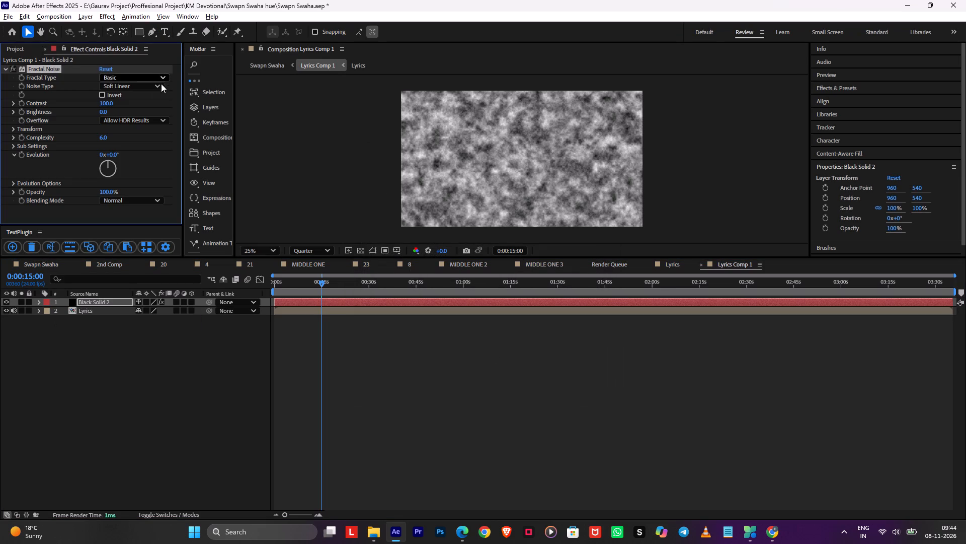
# Set the Fractal Noise contrast to 87, brightness to 6 and complexity to 6.4.
pyautogui.moveTo(110, 101); pyautogui.dragTo(93, 109)
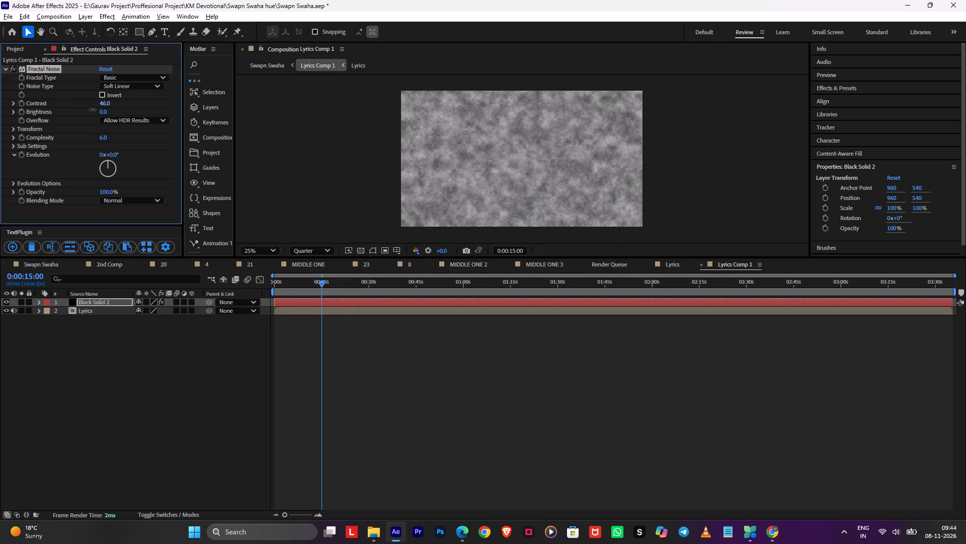
pyautogui.moveTo(93, 109); pyautogui.dragTo(118, 115)
pyautogui.moveTo(105, 114); pyautogui.dragTo(111, 118)
pyautogui.moveTo(104, 141); pyautogui.dragTo(110, 141)
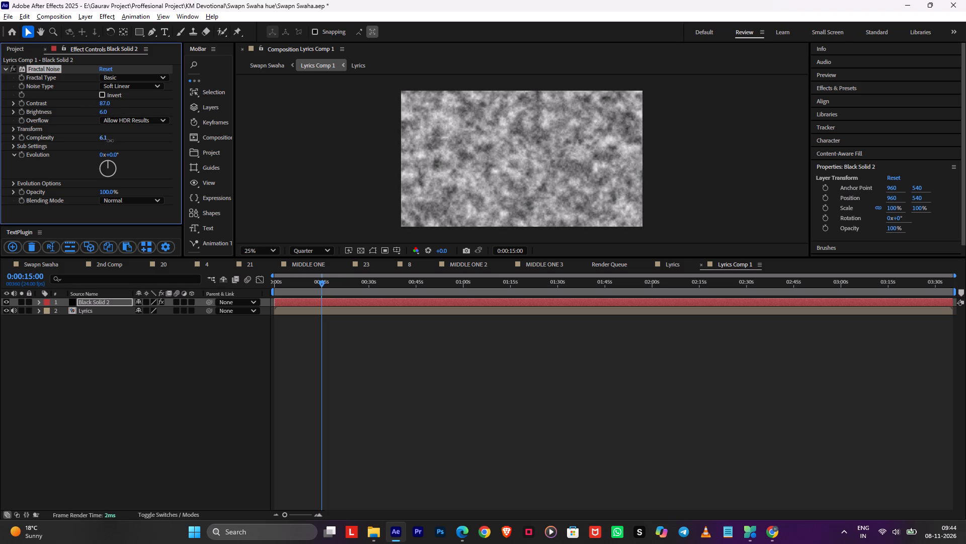
pyautogui.moveTo(110, 141); pyautogui.dragTo(130, 143)
pyautogui.moveTo(130, 143); pyautogui.dragTo(126, 143)
# Scale the fractal noise solid to 150%.
pyautogui.press('s')
pyautogui.moveTo(156, 314); pyautogui.dragTo(181, 312)
pyautogui.click(211, 302)
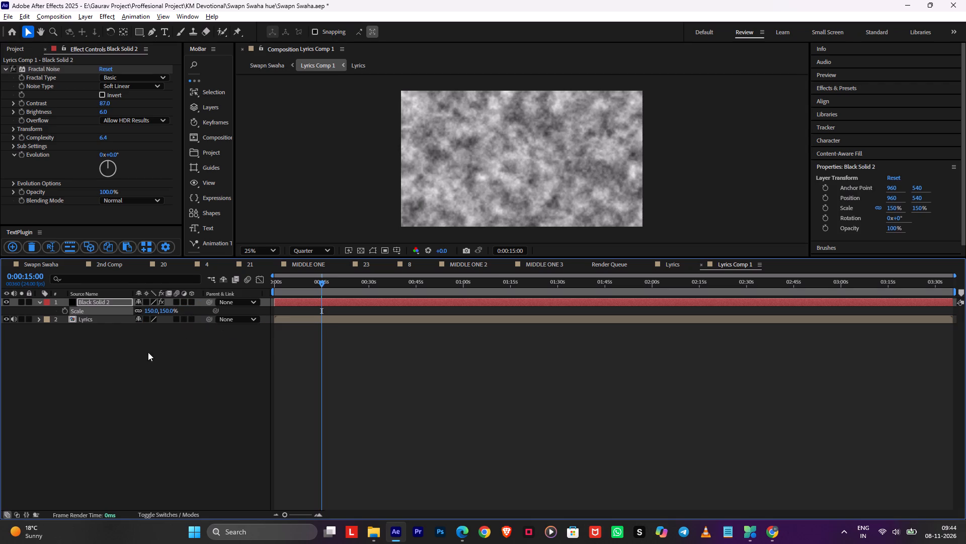
# Assign the Lyrics layer as the track matte of the fractal noise solid and switch the matte type to luma.
pyautogui.doubleClick(20, 510)
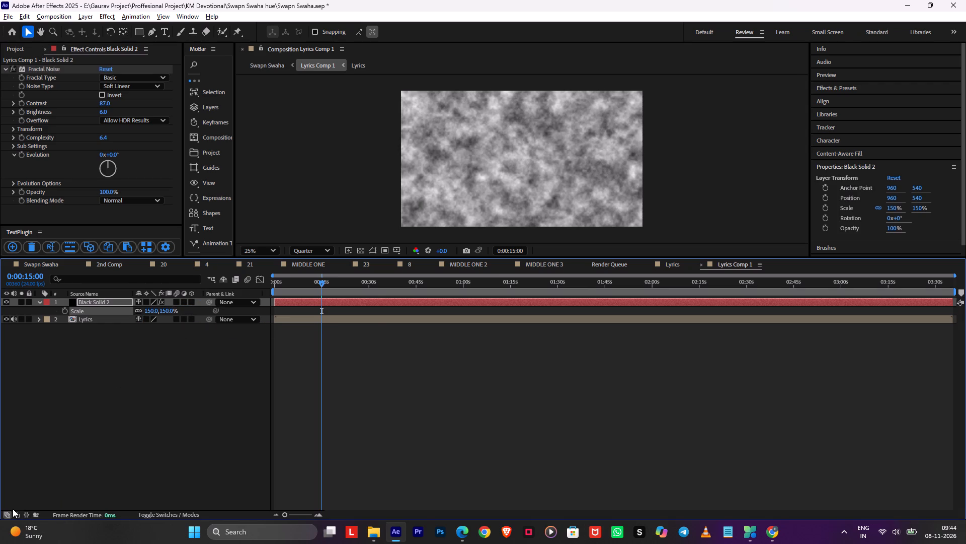
pyautogui.click(19, 514)
pyautogui.click(7, 515)
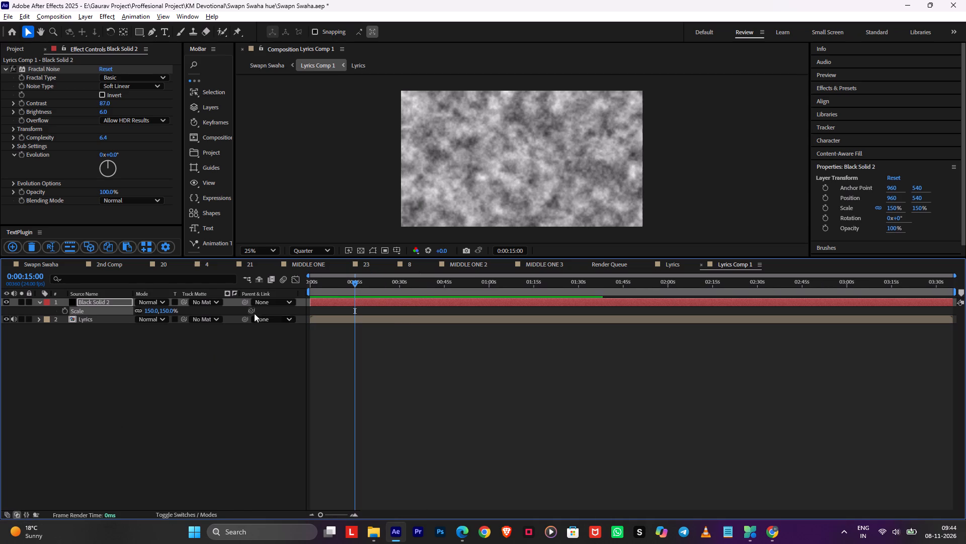
pyautogui.moveTo(181, 301); pyautogui.dragTo(152, 314)
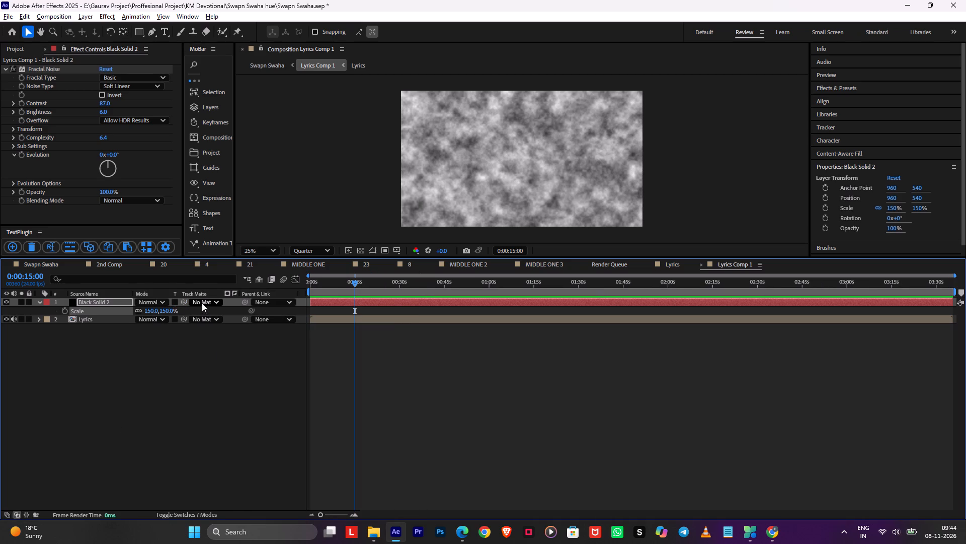
pyautogui.moveTo(183, 301); pyautogui.dragTo(142, 318)
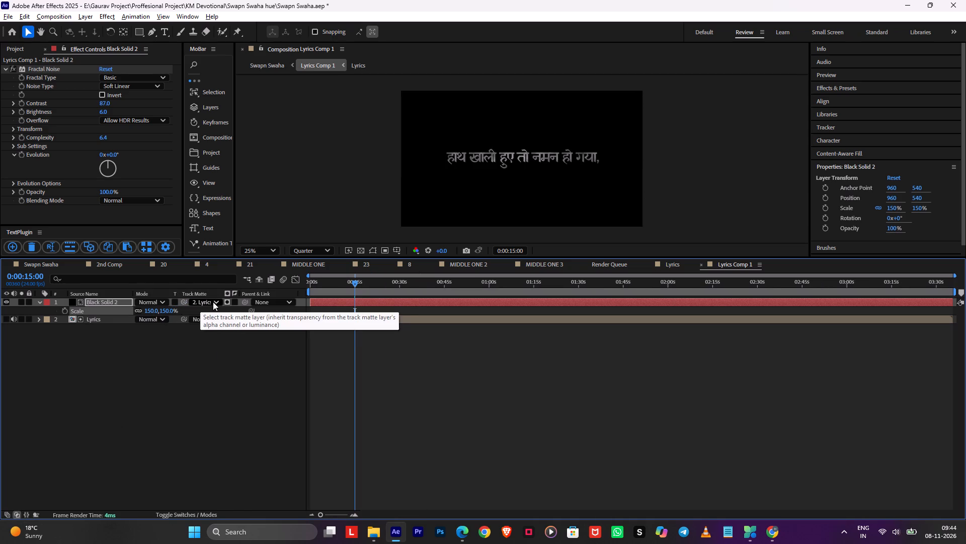
pyautogui.click(229, 301)
pyautogui.scroll(1, 449, 189)
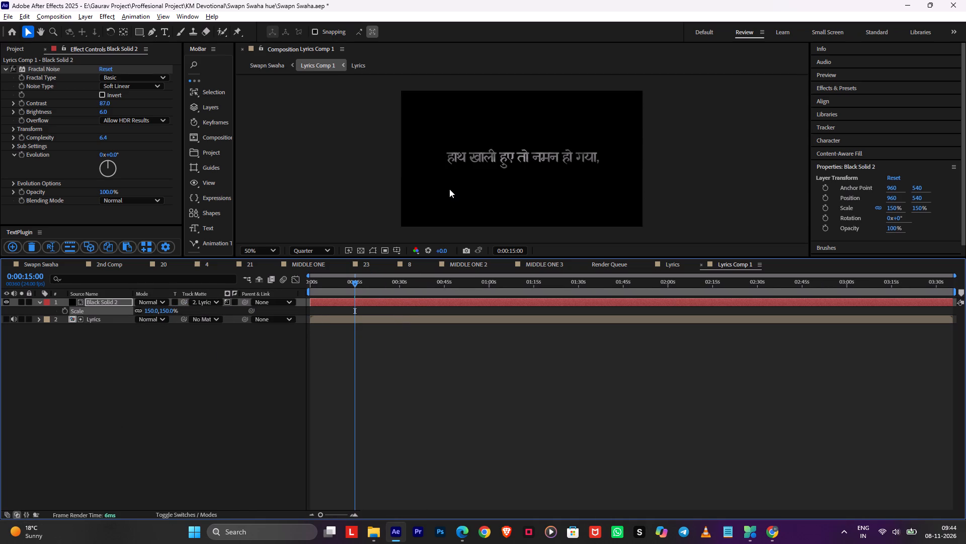
# Apply the Tint effect to the fractal noise solid.
pyautogui.hotkey('ctrl', 'space')
pyautogui.click(389, 302)
pyautogui.press('space')
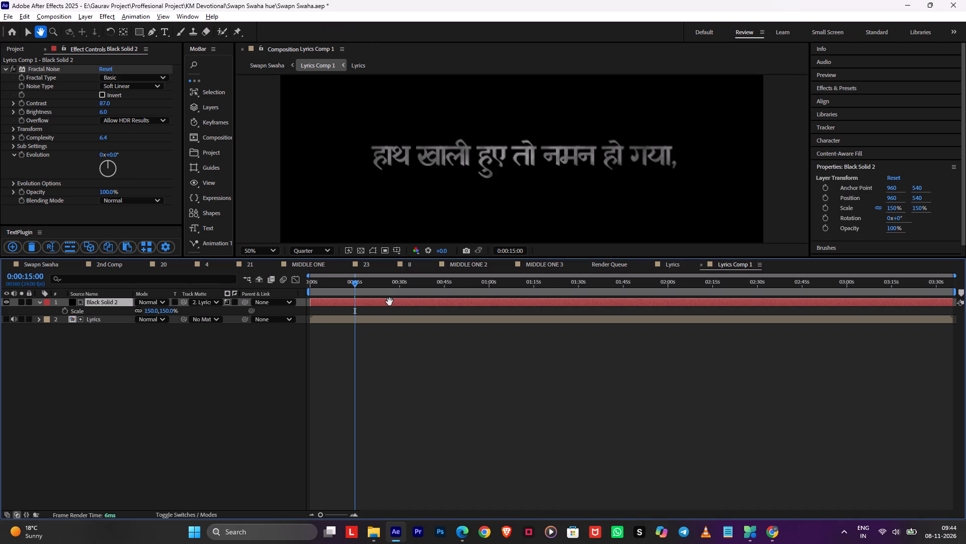
pyautogui.hotkey('ctrl', 'space')
pyautogui.write('tin')
pyautogui.press('t')
pyautogui.click(349, 316)
# Set the Tint effect's Map White To colour to the muted orange D79A75.
pyautogui.click(106, 201)
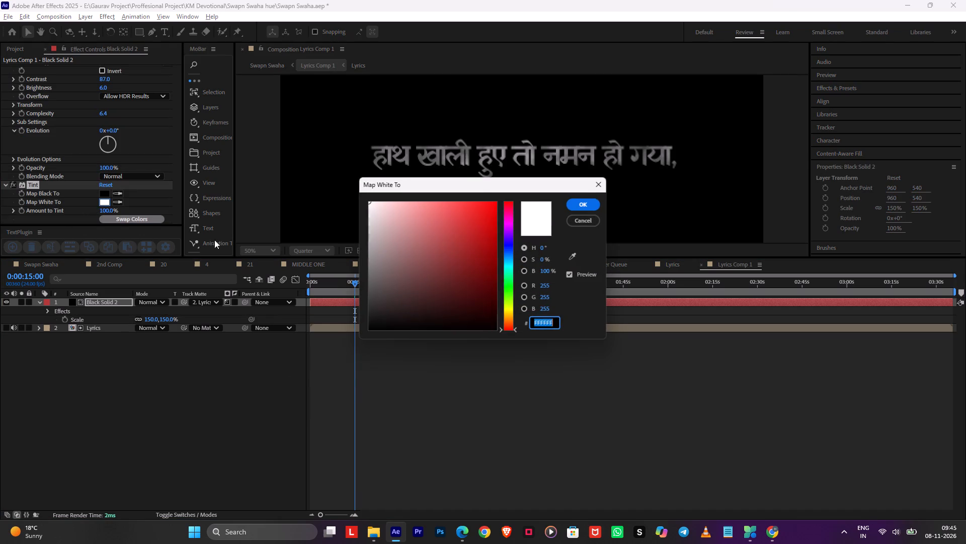
pyautogui.click(510, 318)
pyautogui.click(510, 322)
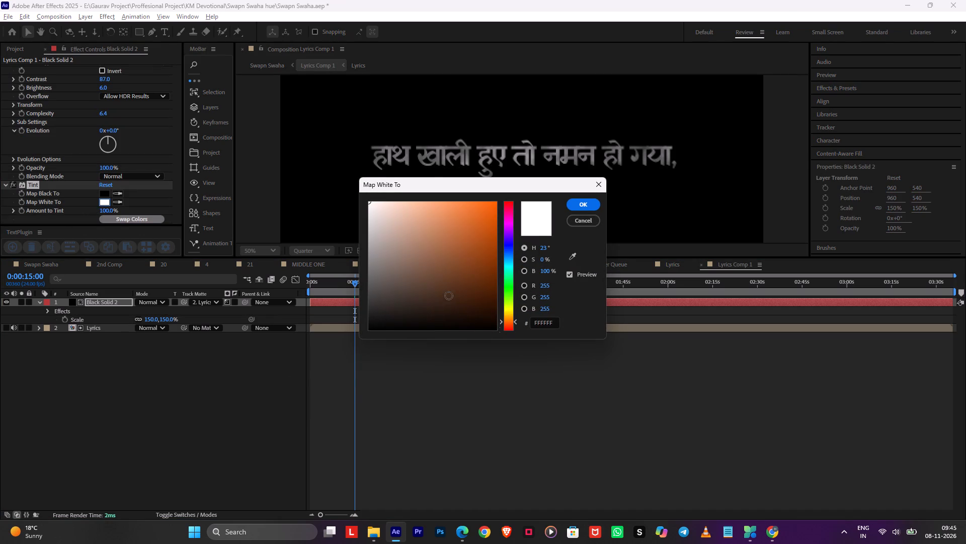
pyautogui.moveTo(434, 198); pyautogui.dragTo(434, 176)
pyautogui.moveTo(436, 216); pyautogui.dragTo(430, 139)
pyautogui.moveTo(448, 209); pyautogui.dragTo(448, 184)
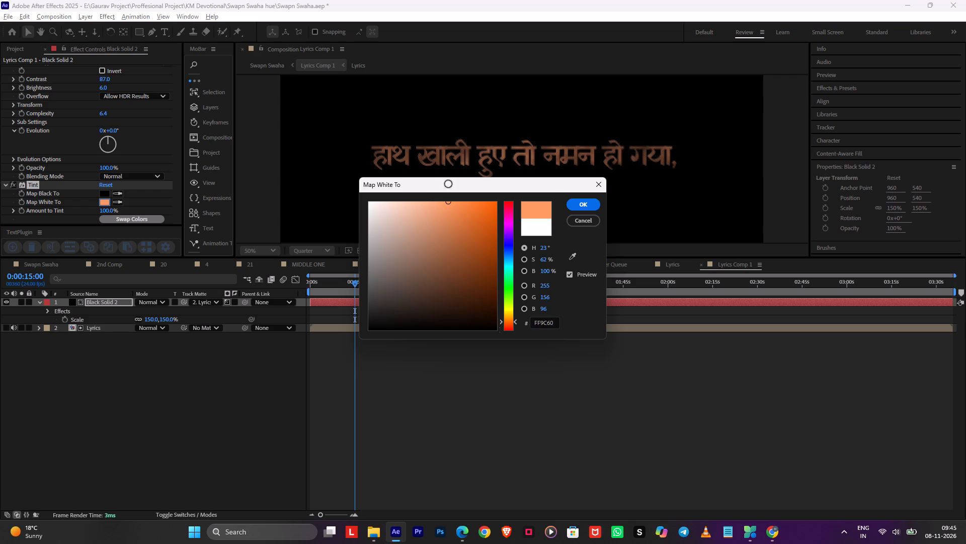
pyautogui.moveTo(448, 184); pyautogui.dragTo(448, 180)
pyautogui.moveTo(445, 217); pyautogui.dragTo(427, 222)
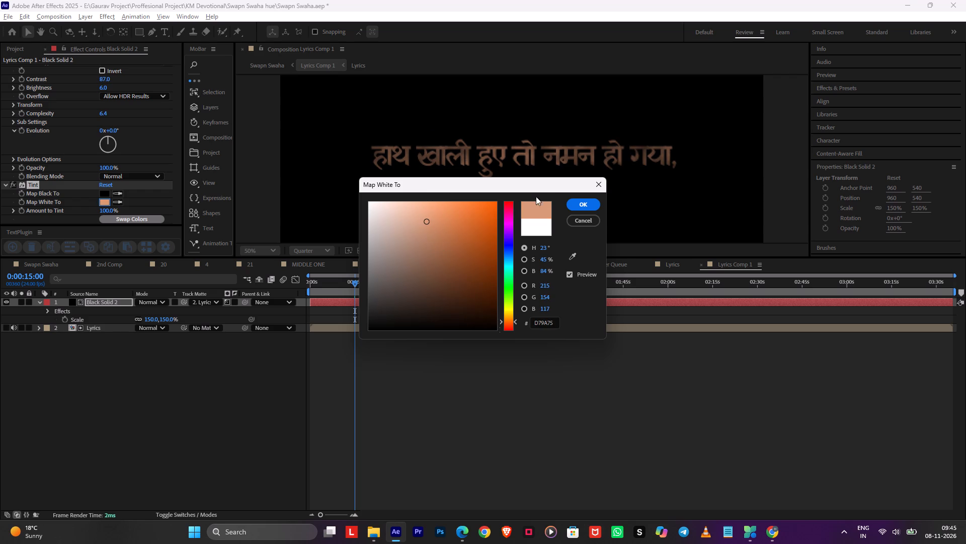
pyautogui.click(591, 205)
# Apply the Scatter effect to the fractal noise solid with a scatter amount of 62.
pyautogui.press('space')
pyautogui.hotkey('ctrl', 'space')
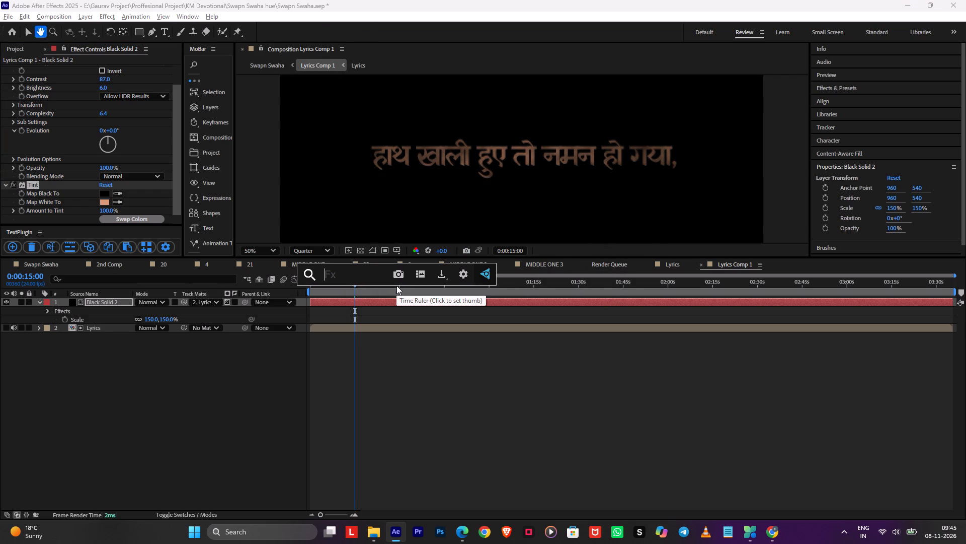
pyautogui.write('sca')
pyautogui.click(354, 307)
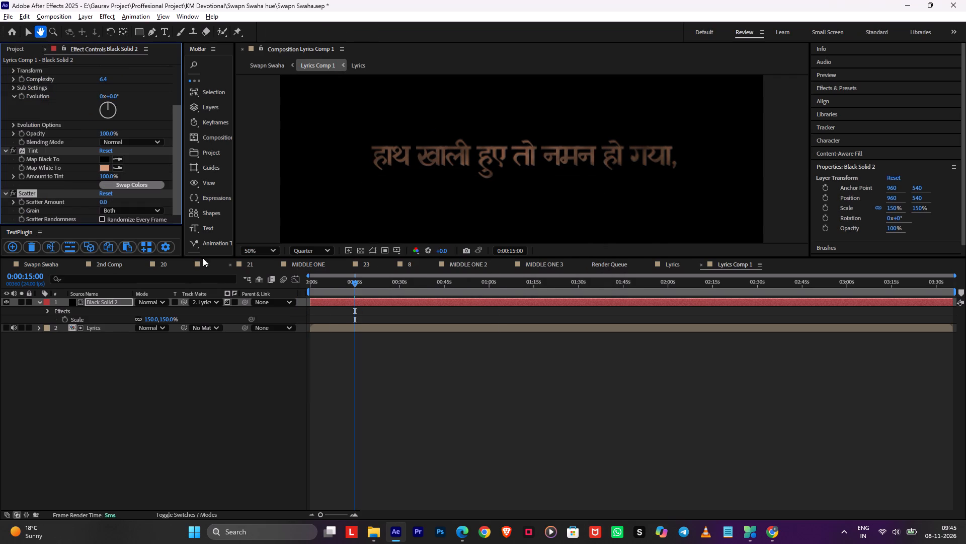
pyautogui.moveTo(104, 201); pyautogui.dragTo(136, 203)
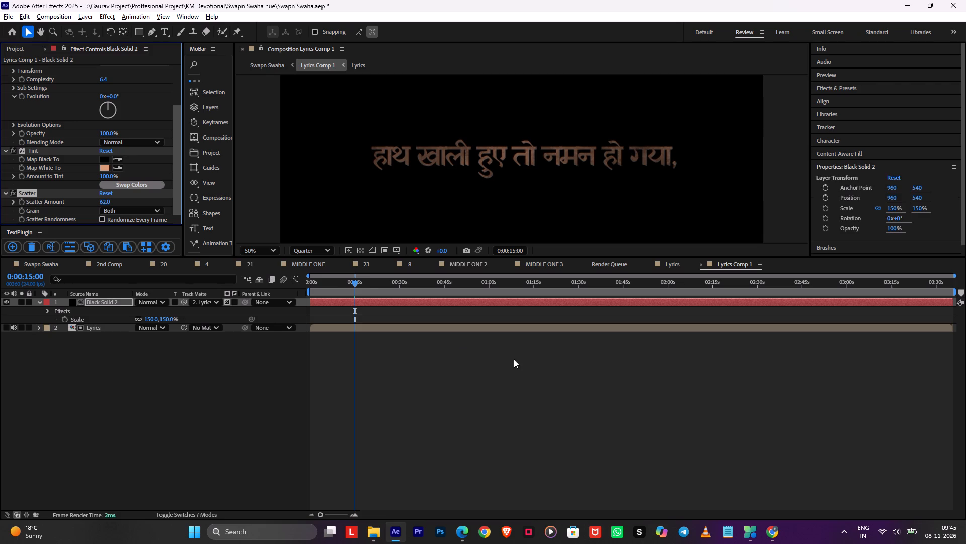
# Return to the Swapn Swaha composition and save the project.
pyautogui.click(515, 359)
pyautogui.press('Tab')
pyautogui.click(431, 367)
pyautogui.hotkey('ctrl', 's')
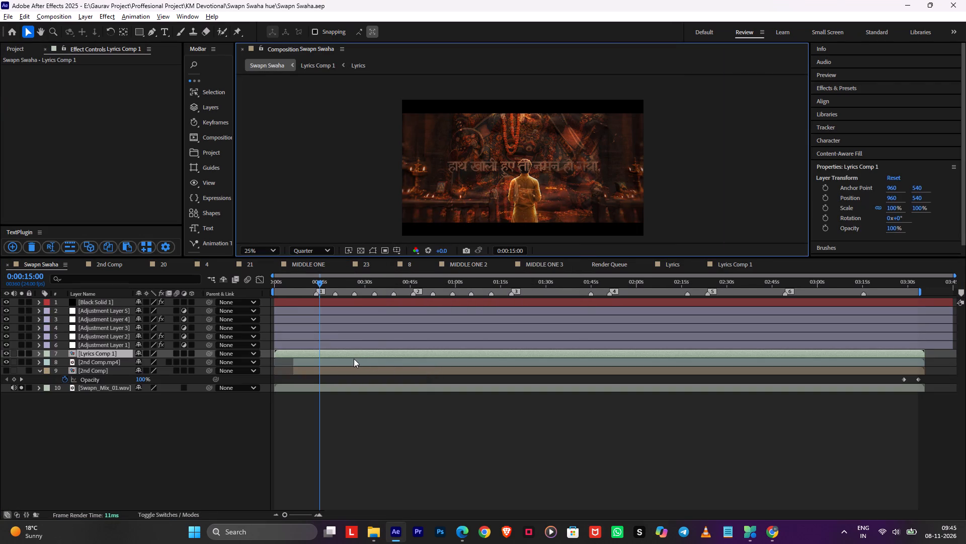
# Open Lyrics Comp 1 and pre-compose its solid and lyrics layers together as LY.
pyautogui.doubleClick(353, 357)
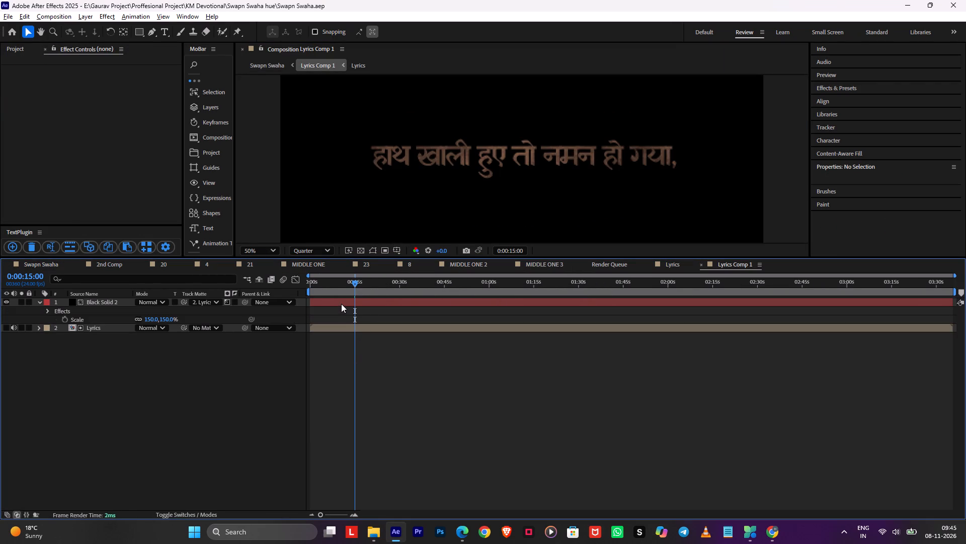
pyautogui.hotkey('ctrl', 'a')
pyautogui.hotkey('ctrl', 'shift', 'c')
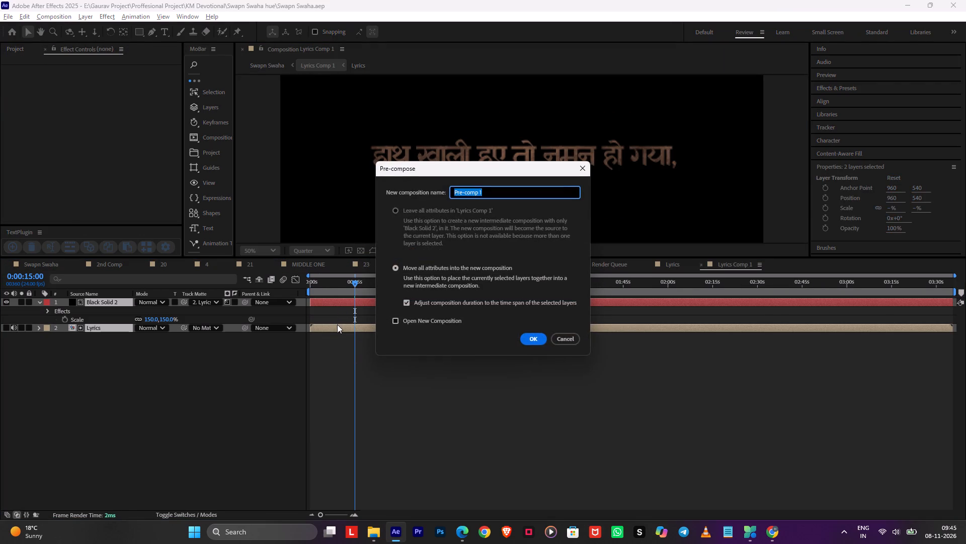
pyautogui.write('LY')
pyautogui.press('Return')
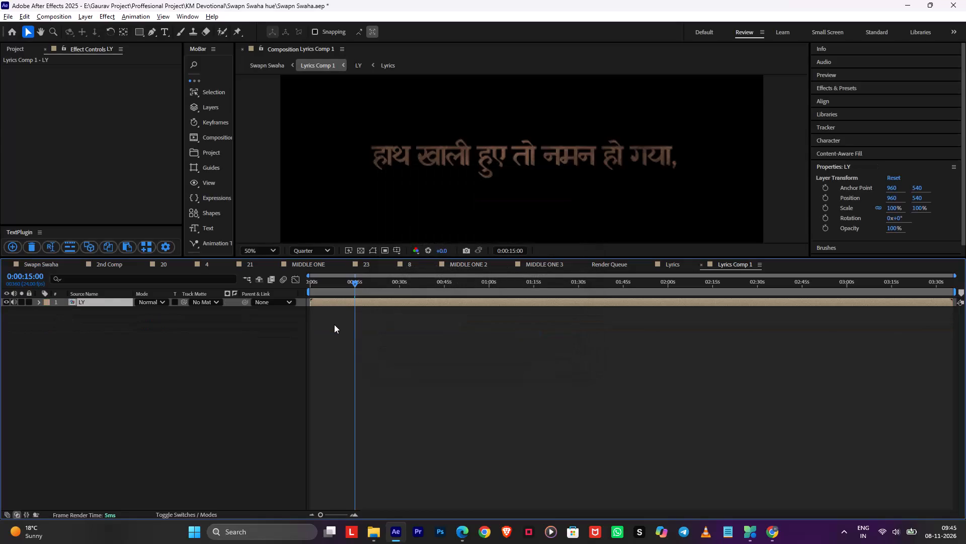
# Duplicate the LY layer in Lyrics Comp 1.
pyautogui.hotkey('ctrl', 'd')
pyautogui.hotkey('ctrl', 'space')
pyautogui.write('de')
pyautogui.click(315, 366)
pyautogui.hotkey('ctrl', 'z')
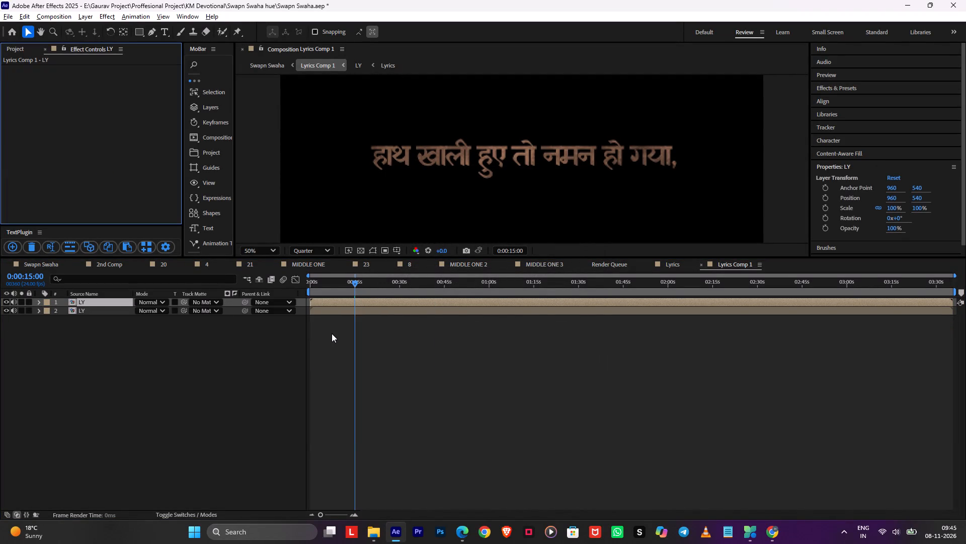
# Apply the Deep Glow 2 effect to the upper LY layer.
pyautogui.hotkey('ctrl', 'space')
pyautogui.press('d')
pyautogui.press('e')
pyautogui.click(305, 361)
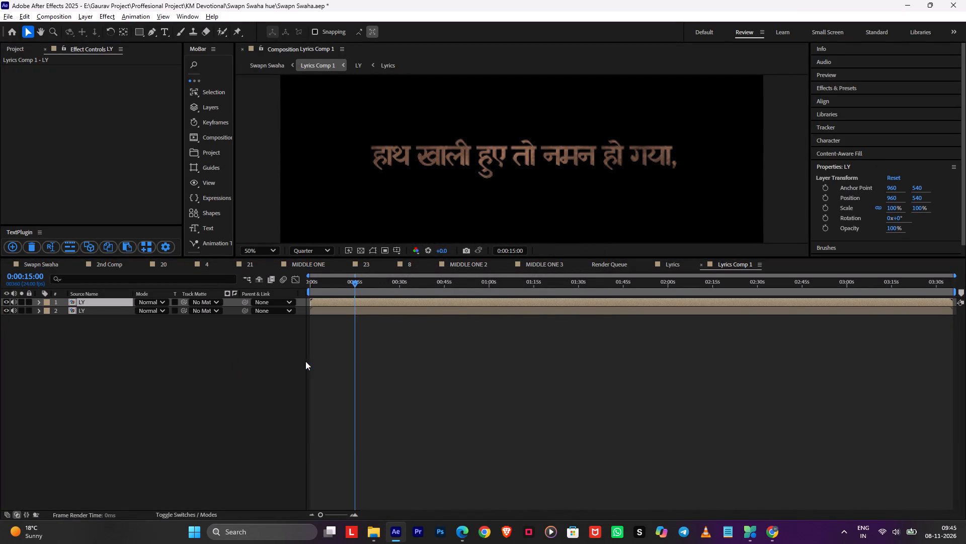
# Apply the Shadow Studio 3 effect to the lower LY layer.
pyautogui.click(345, 312)
pyautogui.hotkey('ctrl', 'space')
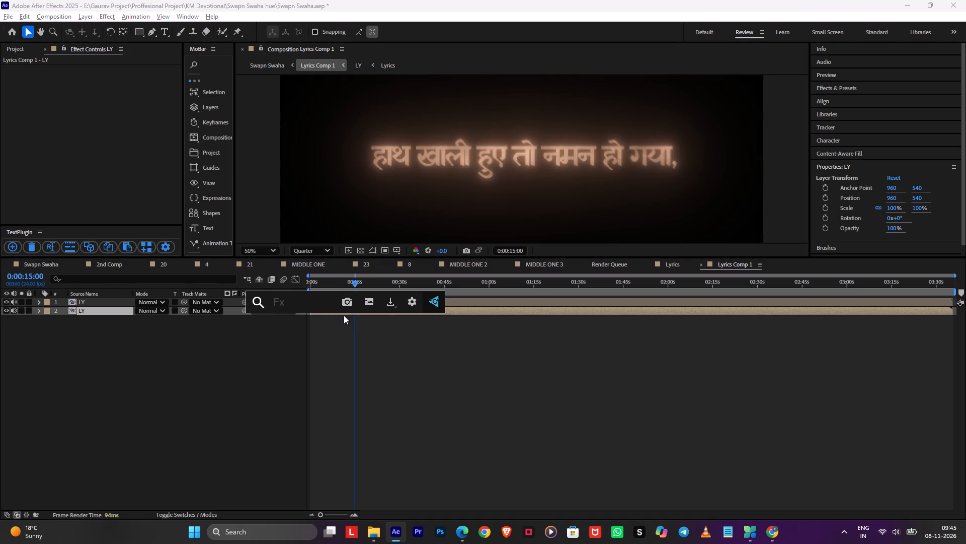
pyautogui.press('s')
pyautogui.press('h')
pyautogui.click(320, 346)
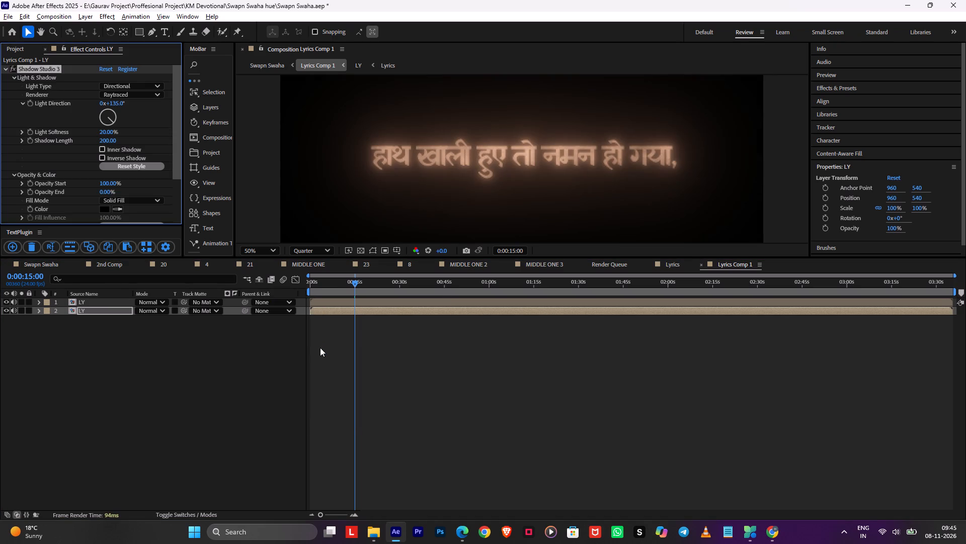
# Set the upper LY layer's Deep Glow 2 radius to 250 and exposure to 0.4, and save the project.
pyautogui.click(368, 331)
pyautogui.click(368, 309)
pyautogui.click(367, 304)
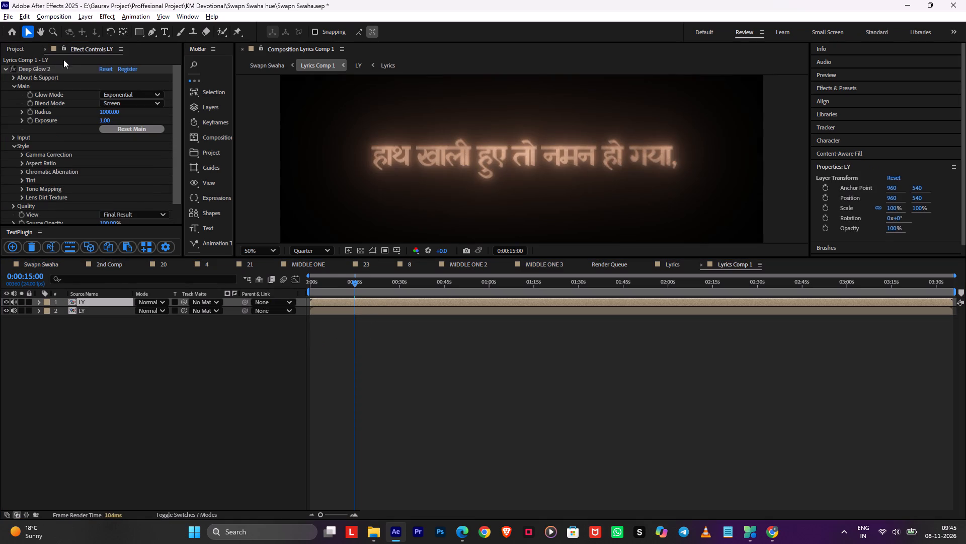
pyautogui.click(103, 111)
pyautogui.write('250')
pyautogui.click(104, 122)
pyautogui.press('.')
pyautogui.press('1')
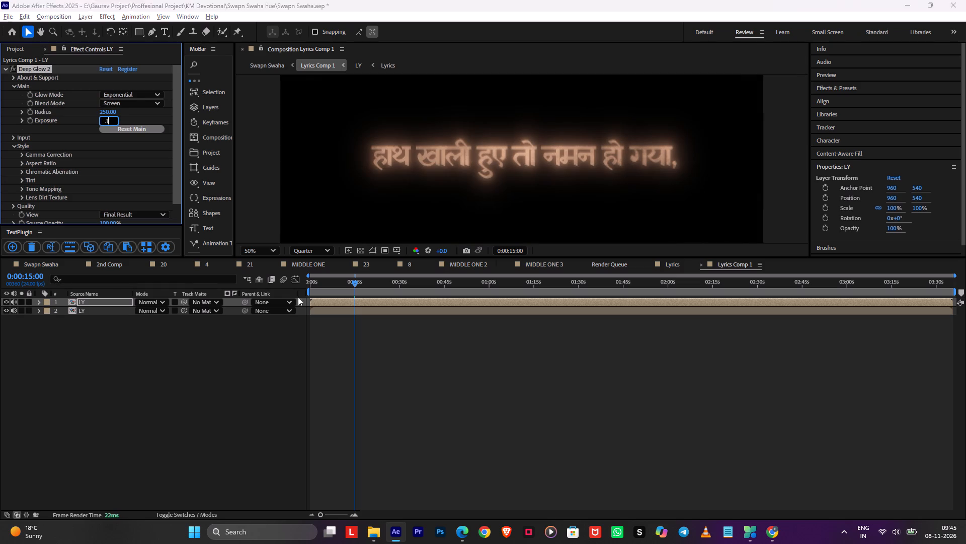
pyautogui.click(387, 368)
pyautogui.click(107, 120)
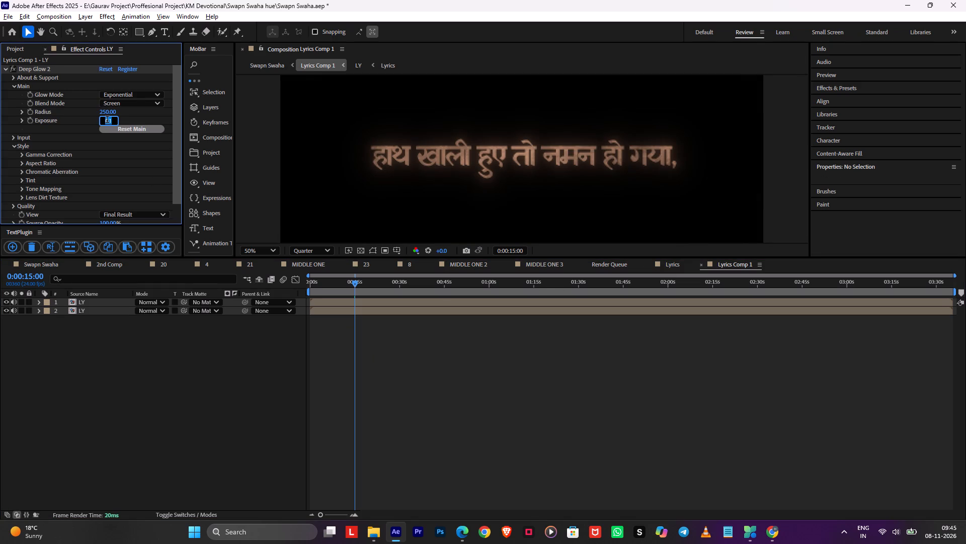
pyautogui.press('.')
pyautogui.press('4')
pyautogui.click(442, 362)
pyautogui.hotkey('ctrl', 's')
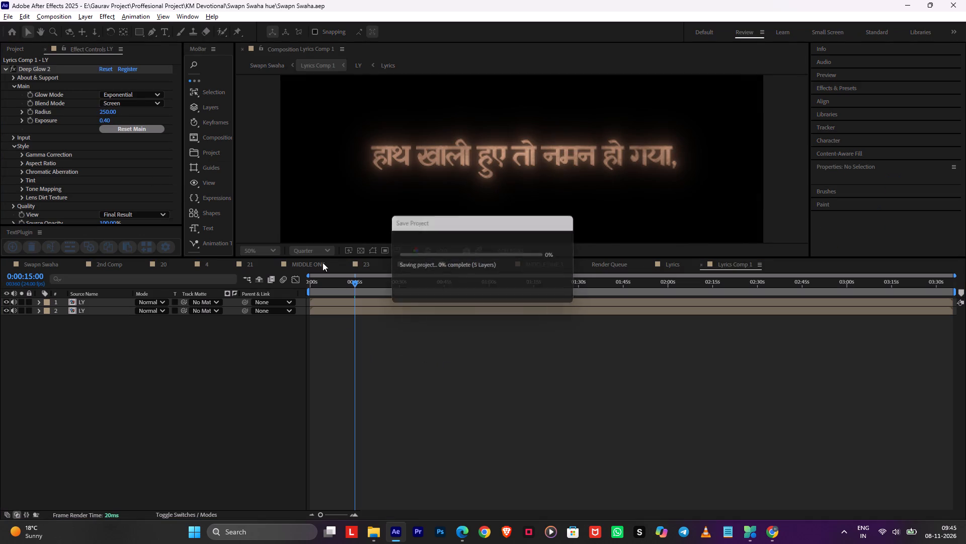
# Show the transparency grid behind the lyrics.
pyautogui.click(358, 251)
# Switch the lower LY layer's Shadow Studio 3 renderer to Standard, with light radius 169 and shadow length 94.
pyautogui.click(366, 304)
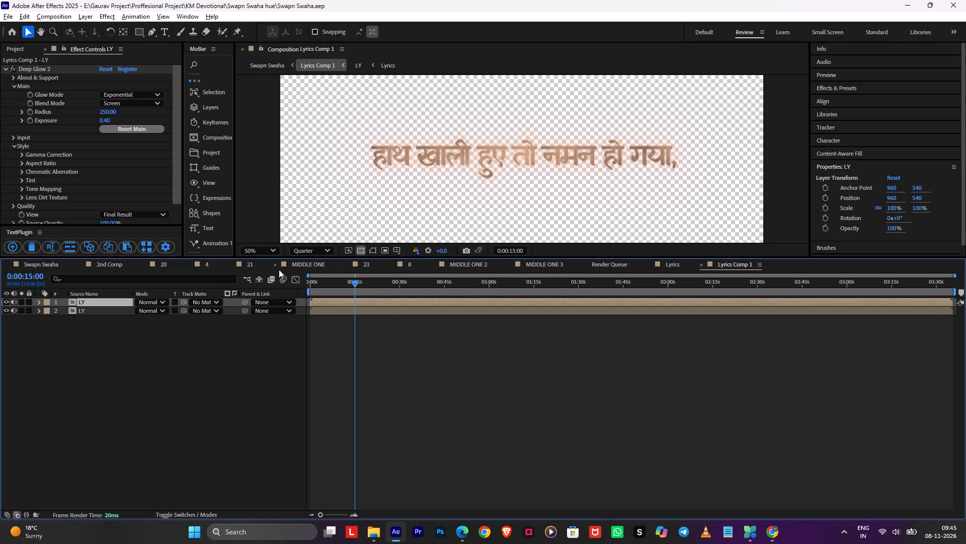
pyautogui.click(321, 315)
pyautogui.click(321, 310)
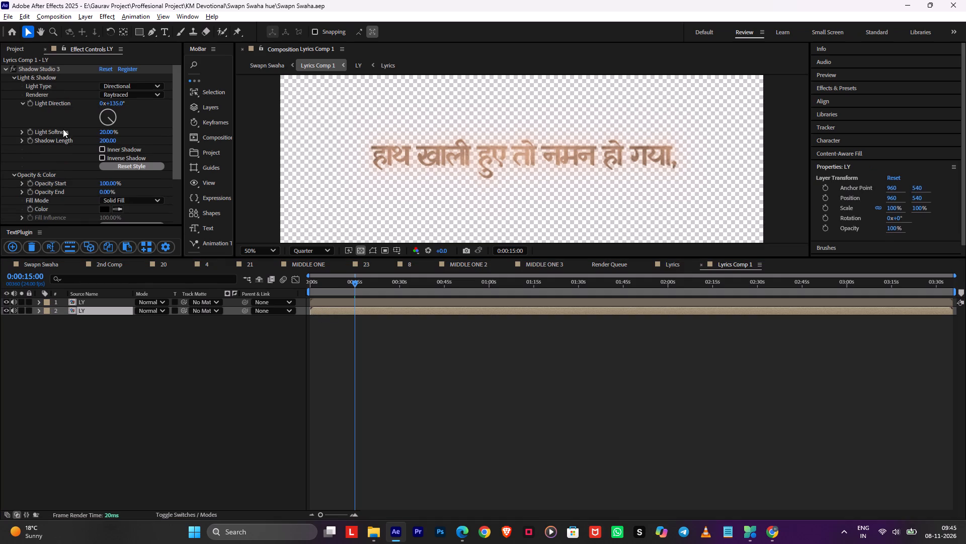
pyautogui.click(123, 98)
pyautogui.click(130, 104)
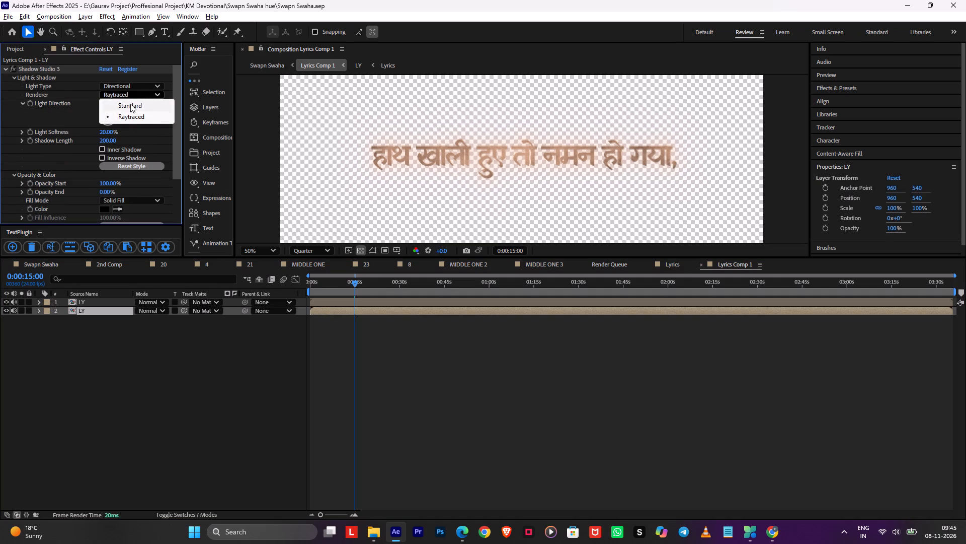
pyautogui.moveTo(109, 132); pyautogui.dragTo(69, 134)
pyautogui.moveTo(107, 138); pyautogui.dragTo(68, 144)
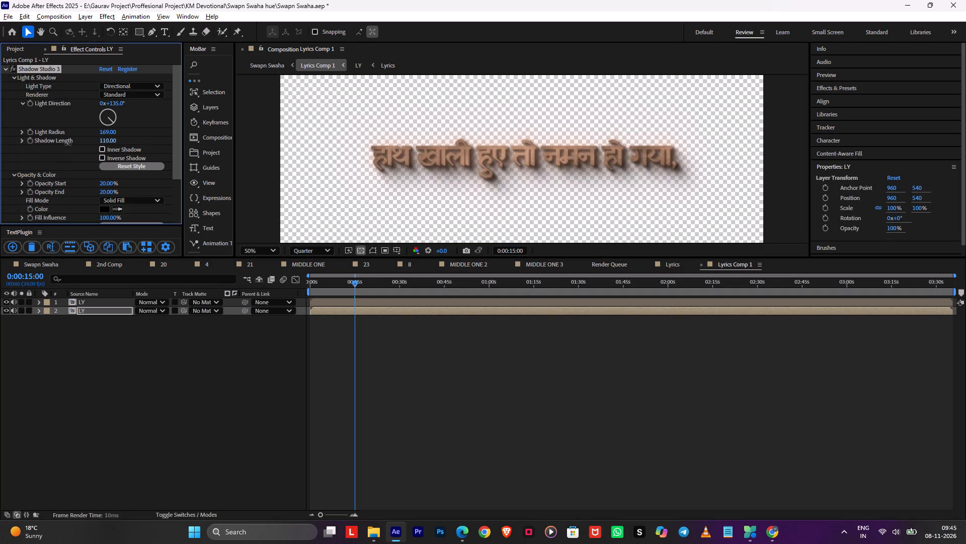
pyautogui.moveTo(68, 144); pyautogui.dragTo(62, 147)
# Reduce the Shadow Studio 3 shadow's Opacity Start to 11% and lower its Opacity End.
pyautogui.moveTo(107, 184); pyautogui.dragTo(90, 182)
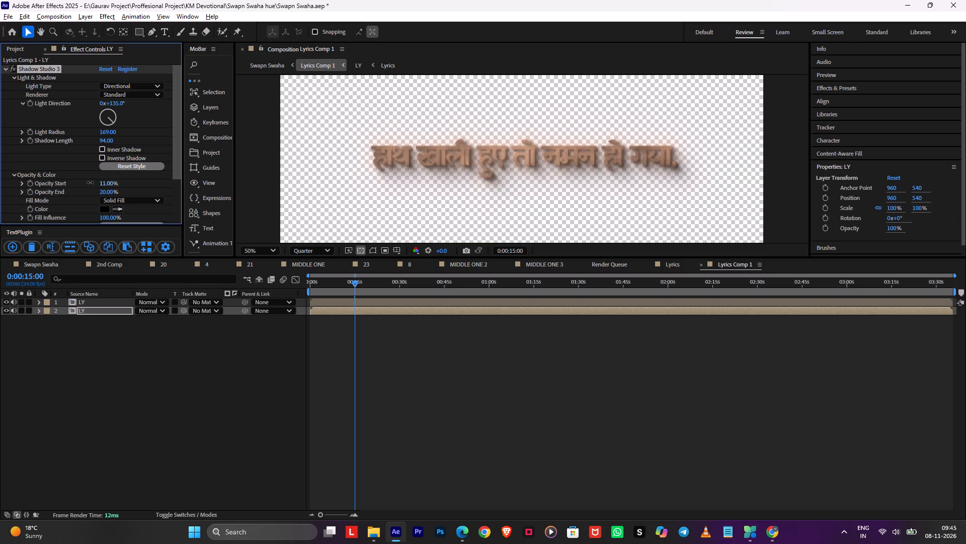
pyautogui.moveTo(90, 182); pyautogui.dragTo(93, 185)
pyautogui.moveTo(109, 193); pyautogui.dragTo(105, 193)
pyautogui.moveTo(105, 193); pyautogui.dragTo(102, 192)
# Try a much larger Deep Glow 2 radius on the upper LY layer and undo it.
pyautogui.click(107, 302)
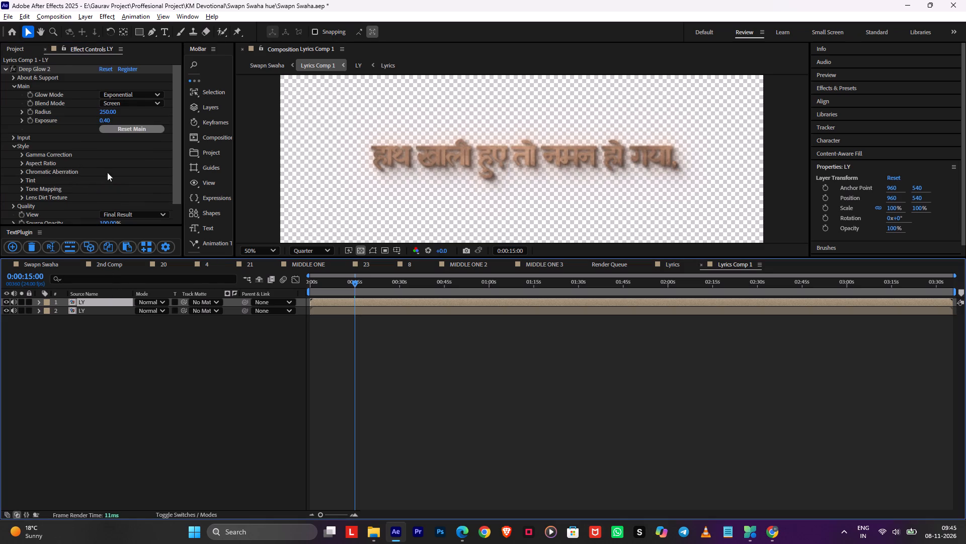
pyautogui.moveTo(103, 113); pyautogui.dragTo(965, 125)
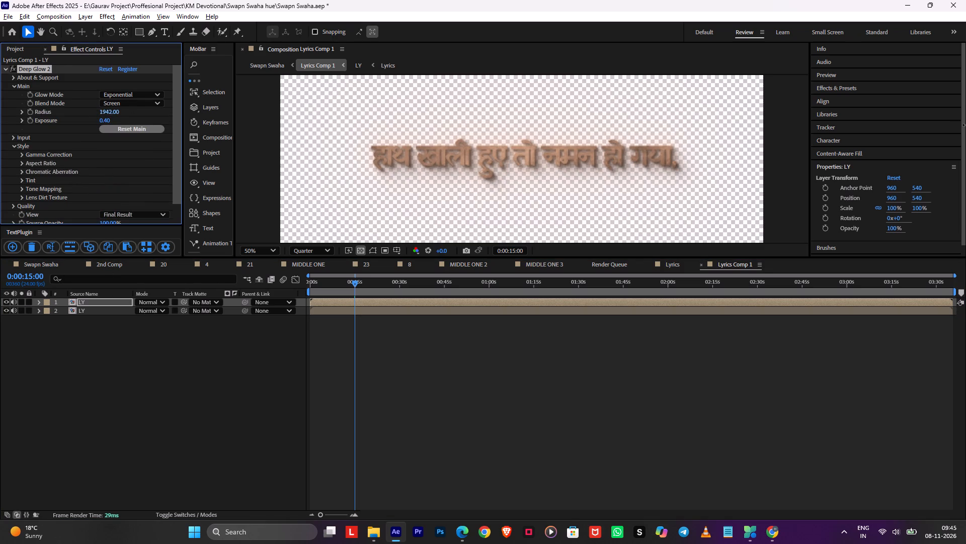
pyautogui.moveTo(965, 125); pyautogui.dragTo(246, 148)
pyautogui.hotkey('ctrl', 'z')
# Raise the upper LY layer's Deep Glow 2 exposure to 0.58 and inspect the lyrics up close.
pyautogui.moveTo(106, 119); pyautogui.dragTo(331, 114)
pyautogui.moveTo(331, 114); pyautogui.dragTo(204, 125)
pyautogui.scroll(1, 540, 201)
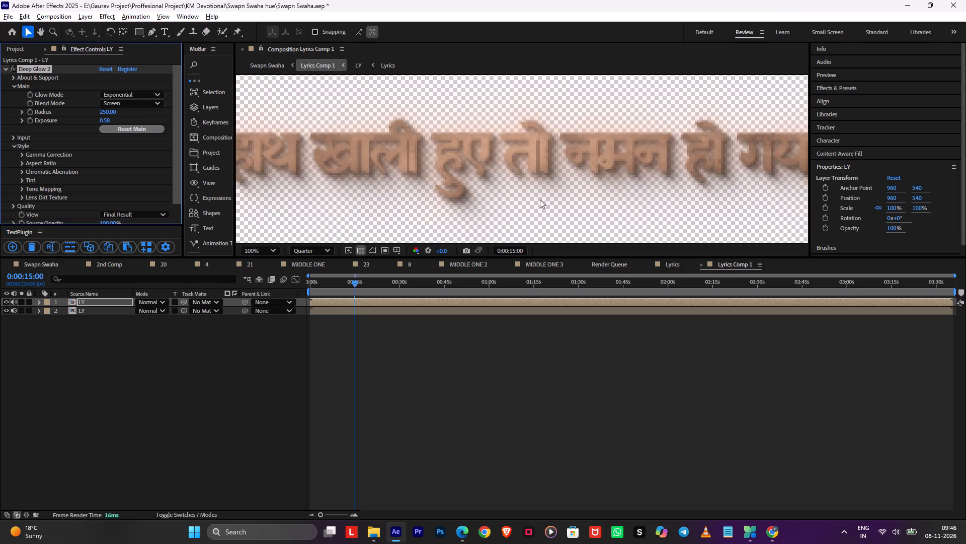
pyautogui.scroll(-1, 540, 199)
pyautogui.press('Tab')
pyautogui.click(422, 330)
# Open the LY composition, raise the textured solid's Scatter Amount to 80, and save the project.
pyautogui.doubleClick(410, 300)
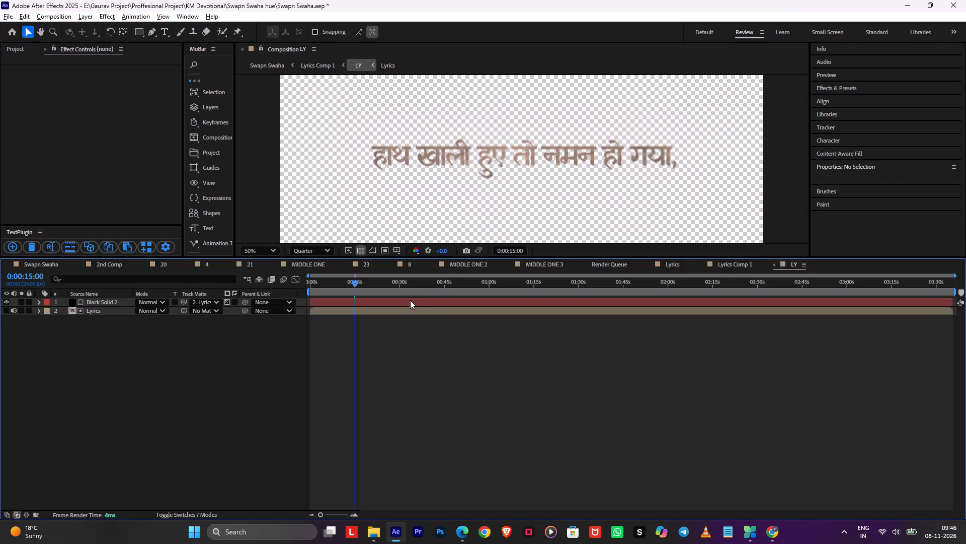
pyautogui.click(405, 301)
pyautogui.scroll(-4, 78, 182)
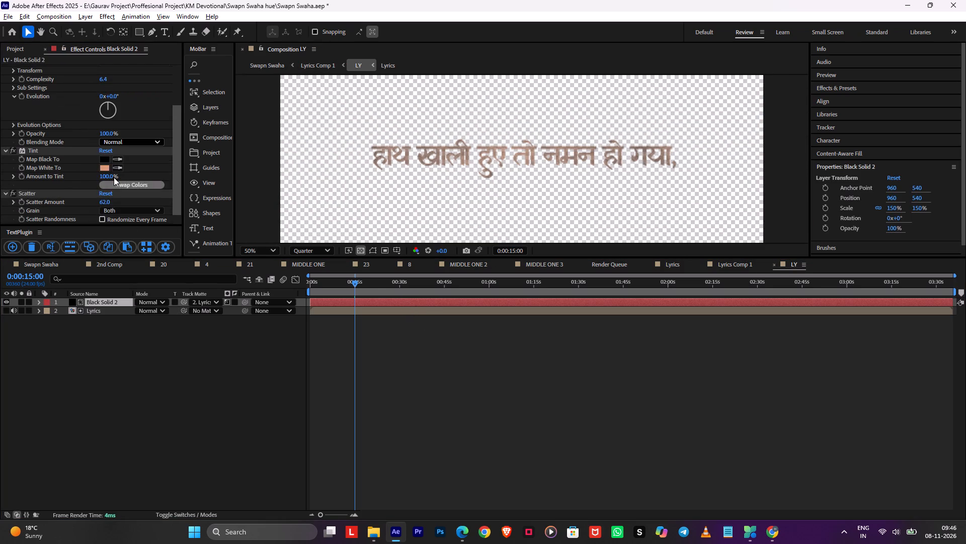
pyautogui.scroll(-6, 114, 177)
pyautogui.moveTo(108, 200); pyautogui.dragTo(119, 202)
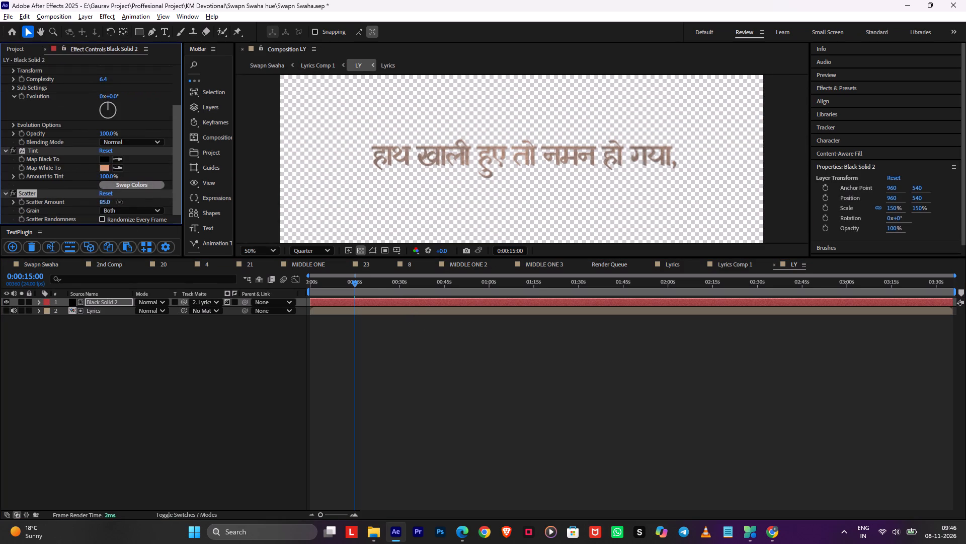
pyautogui.moveTo(119, 202); pyautogui.dragTo(119, 202)
pyautogui.press('Tab')
pyautogui.click(435, 422)
pyautogui.scroll(1, 505, 165)
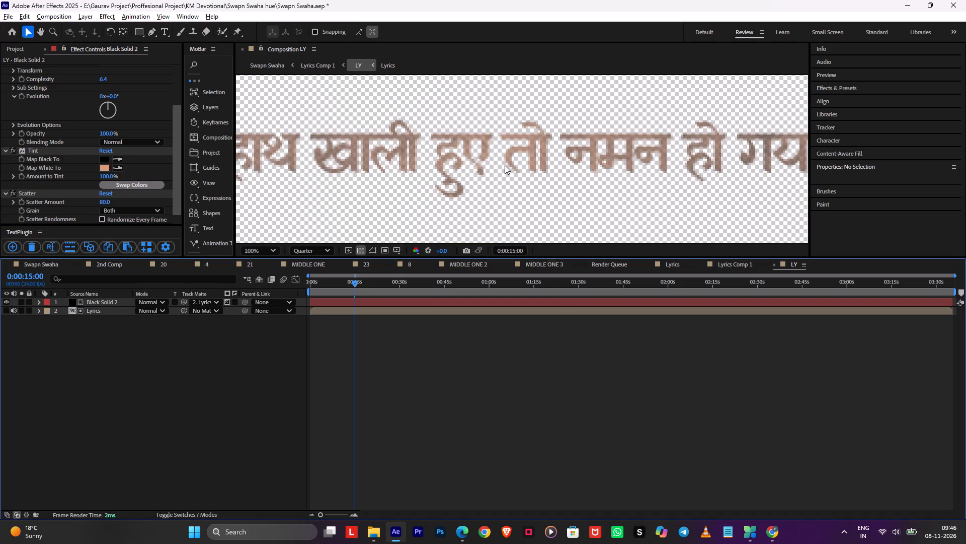
pyautogui.hotkey('ctrl', 's')
# Set the LY composition's preview resolution to Full and zoom in on the lyrics.
pyautogui.click(310, 256)
pyautogui.click(315, 252)
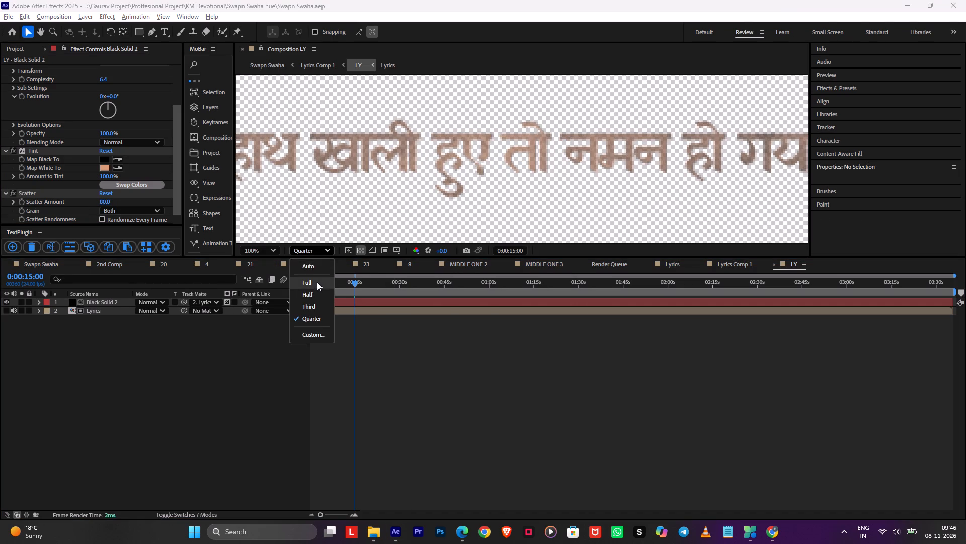
pyautogui.click(317, 282)
pyautogui.scroll(-1, 515, 155)
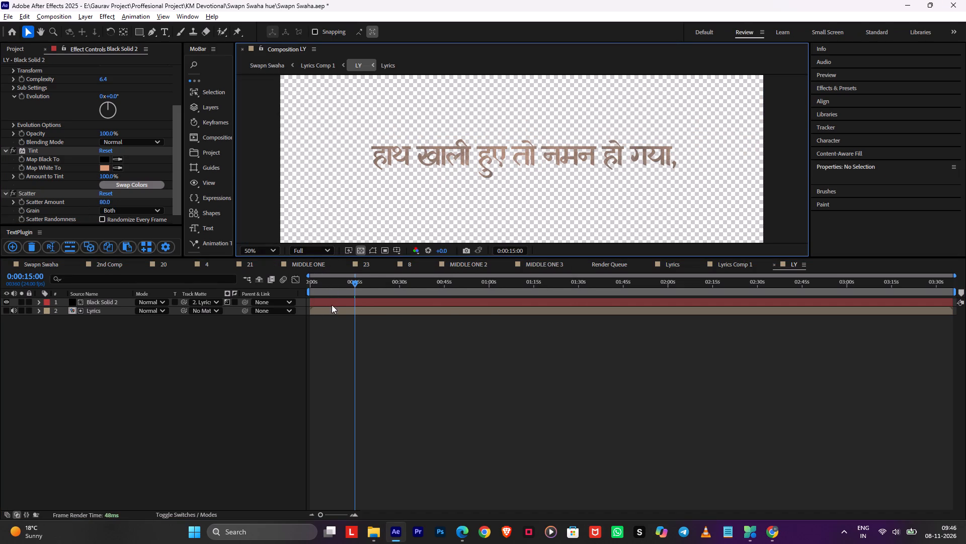
pyautogui.click(332, 311)
pyautogui.scroll(1, 435, 170)
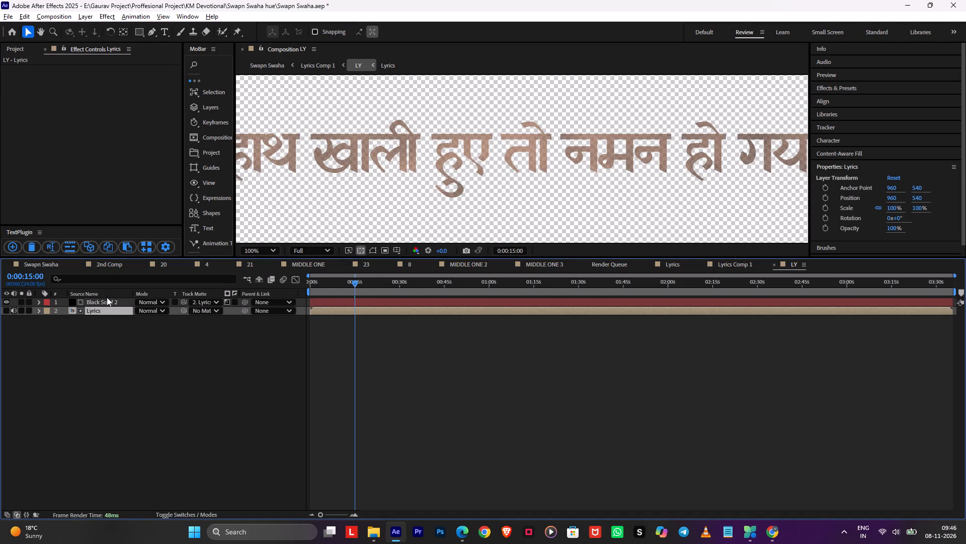
# Compare the lyrics' texture with the solid's Fractal Noise effect switched off and back on.
pyautogui.click(99, 297)
pyautogui.click(99, 301)
pyautogui.click(5, 67)
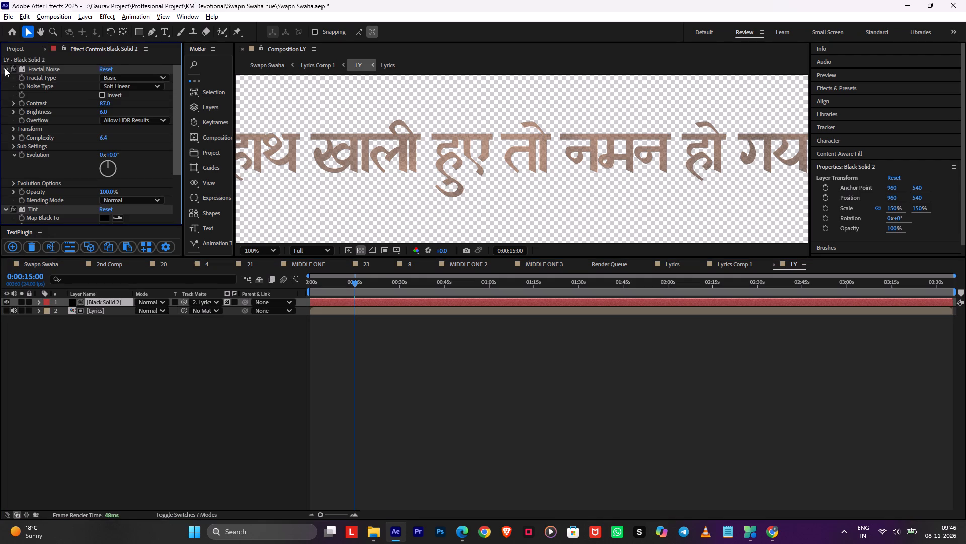
pyautogui.click(8, 78)
pyautogui.click(0, 79)
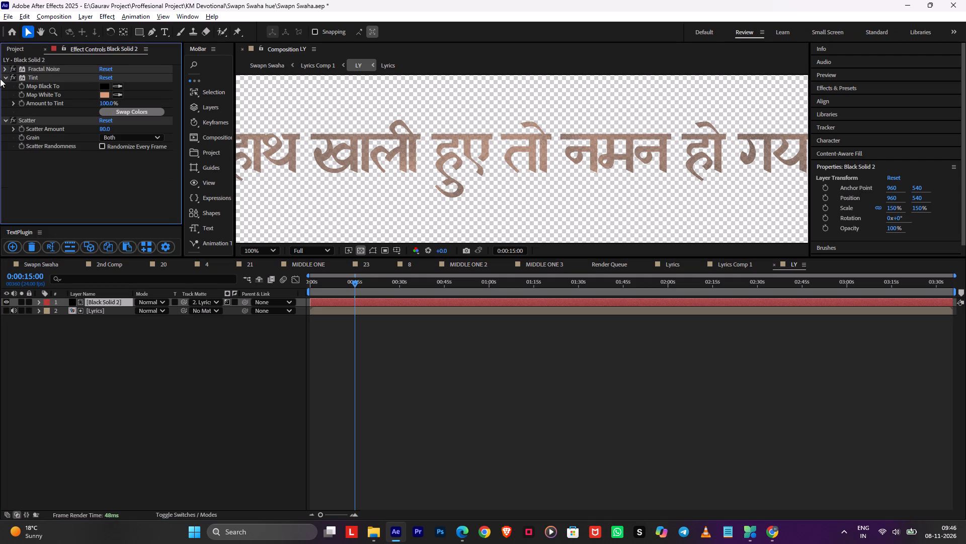
pyautogui.click(5, 76)
pyautogui.click(10, 66)
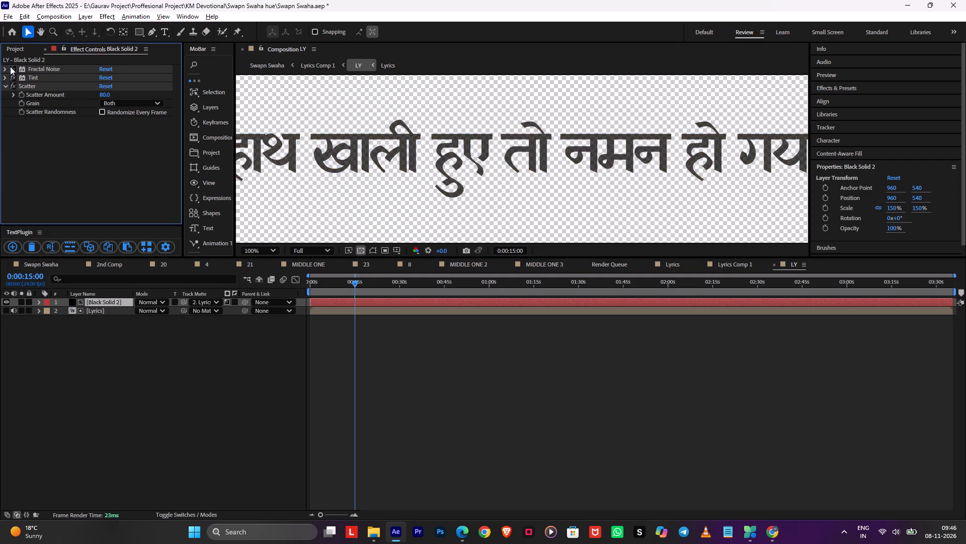
pyautogui.scroll(1, 343, 154)
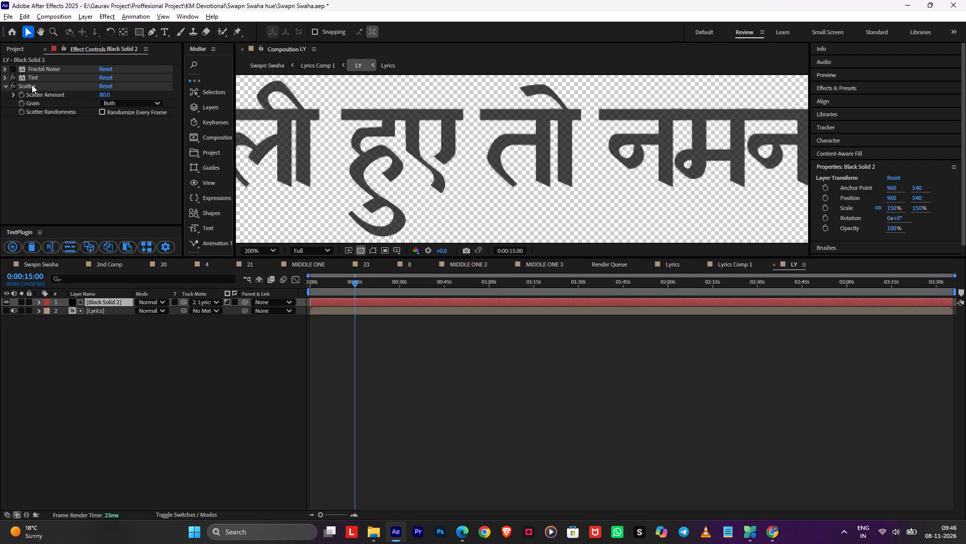
pyautogui.click(14, 67)
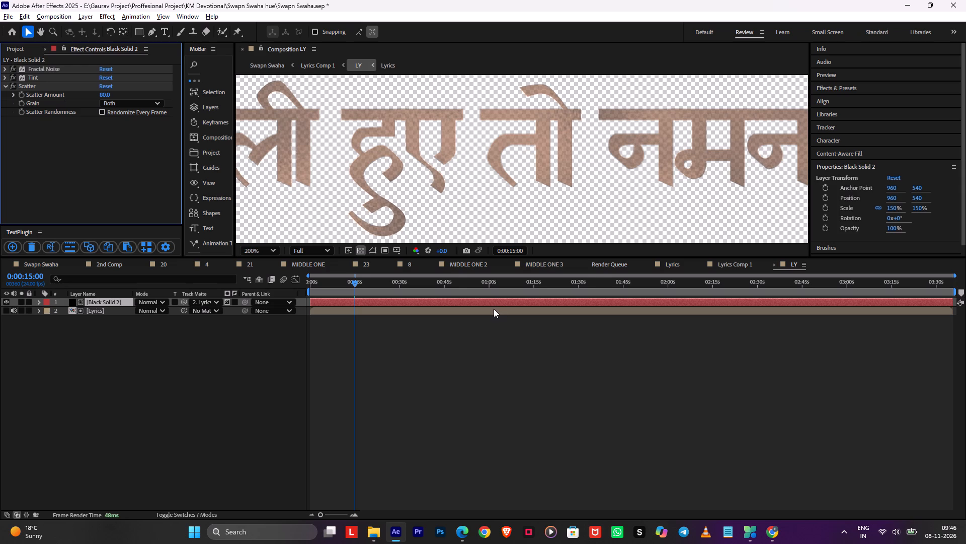
# Duplicate the textured solid in the LY composition, keeping one copy and undoing the extra duplication.
pyautogui.click(494, 309)
pyautogui.click(492, 304)
pyautogui.hotkey('ctrl', 'd')
pyautogui.hotkey('ctrl', 'd')
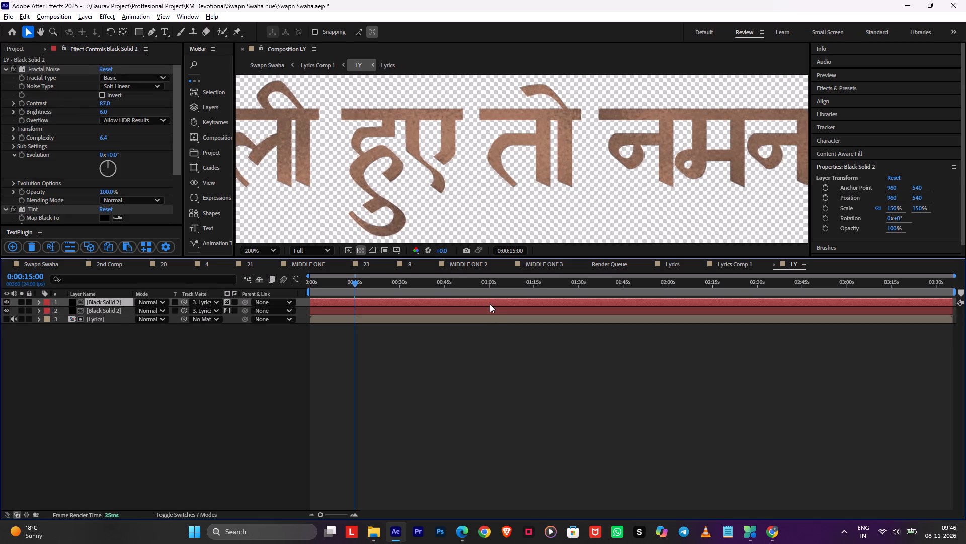
pyautogui.hotkey('ctrl', 'z')
# Open Lyrics Comp 1, save the project, and set the composition's preview resolution to Full.
pyautogui.click(458, 347)
pyautogui.scroll(-1, 517, 166)
pyautogui.press('Tab')
pyautogui.click(467, 166)
pyautogui.hotkey('ctrl', 's')
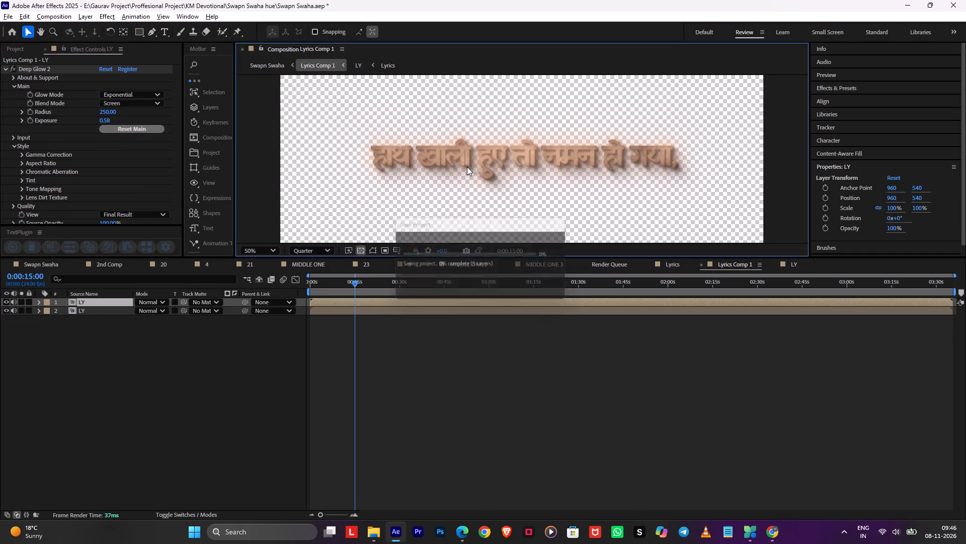
pyautogui.scroll(1, 490, 163)
pyautogui.click(316, 248)
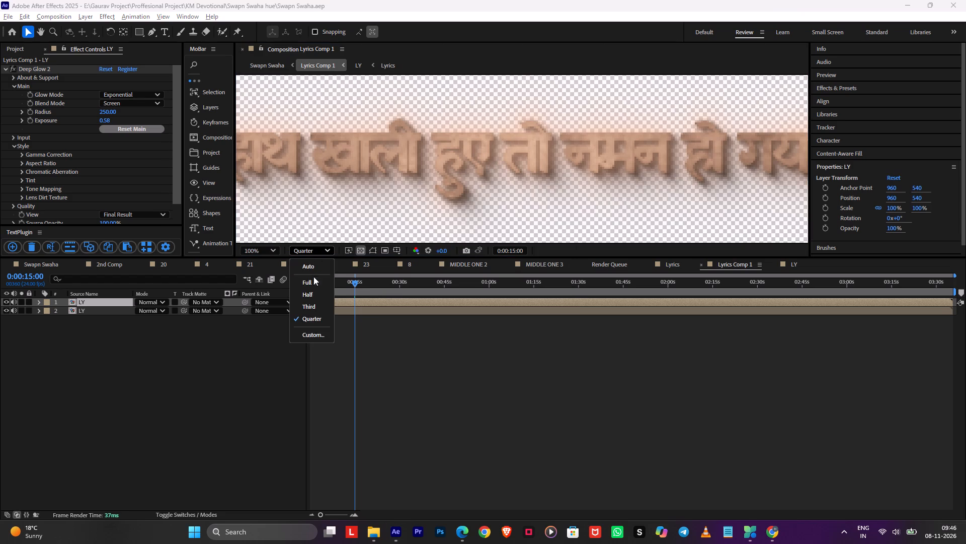
pyautogui.click(313, 282)
pyautogui.scroll(-1, 443, 169)
# Open the Swapn Swaha composition and set the Lyrics Comp 1 layer's Scale to 58%.
pyautogui.press('Tab')
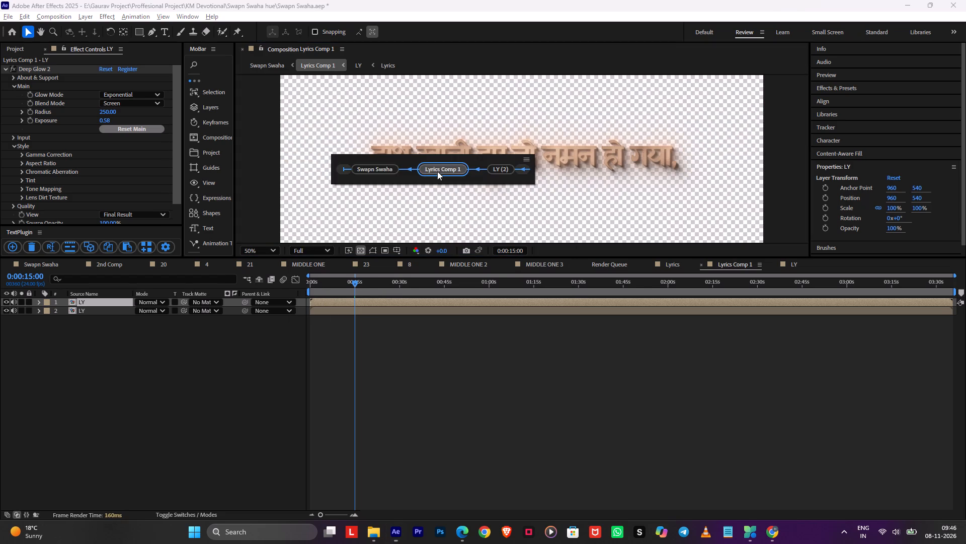
pyautogui.click(387, 170)
pyautogui.click(390, 430)
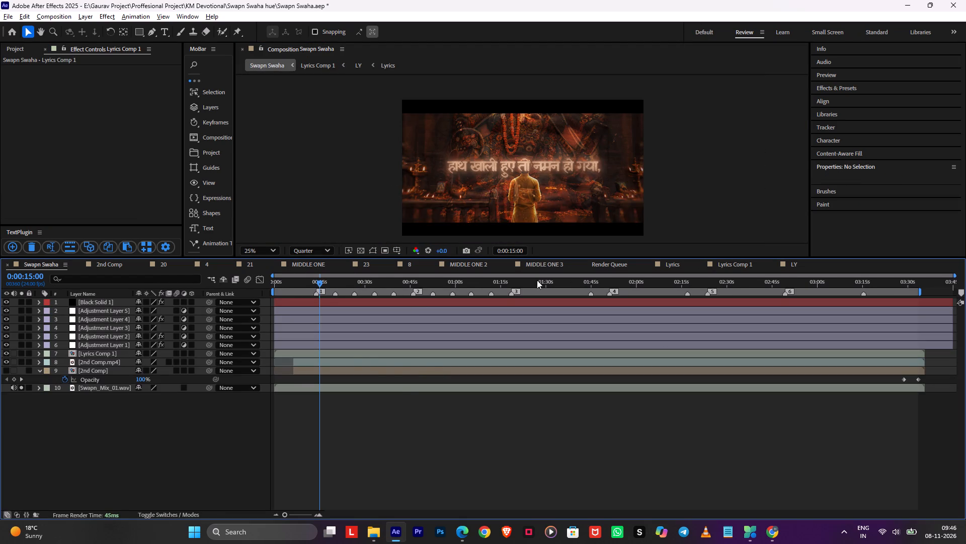
pyautogui.click(353, 351)
pyautogui.press('s')
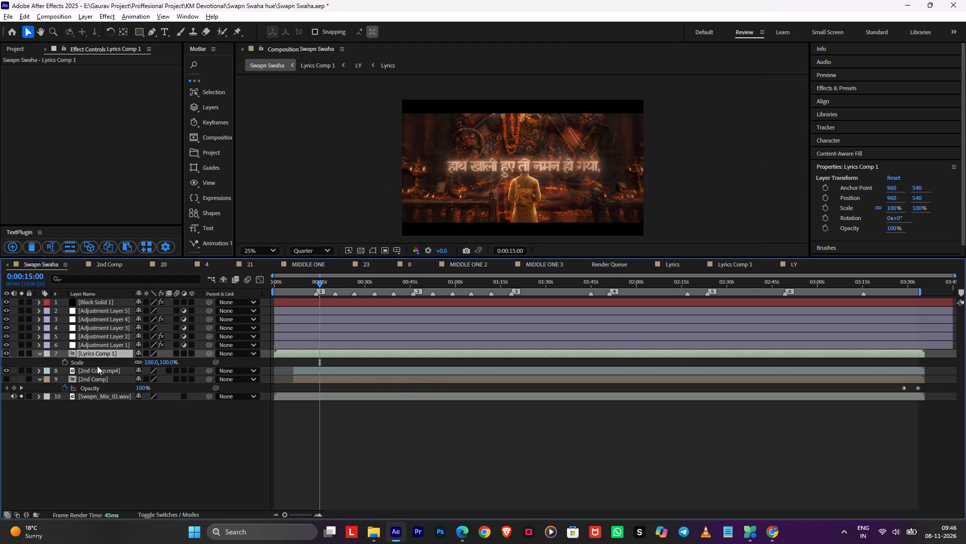
pyautogui.click(153, 364)
pyautogui.press('5')
pyautogui.press('8')
pyautogui.click(289, 368)
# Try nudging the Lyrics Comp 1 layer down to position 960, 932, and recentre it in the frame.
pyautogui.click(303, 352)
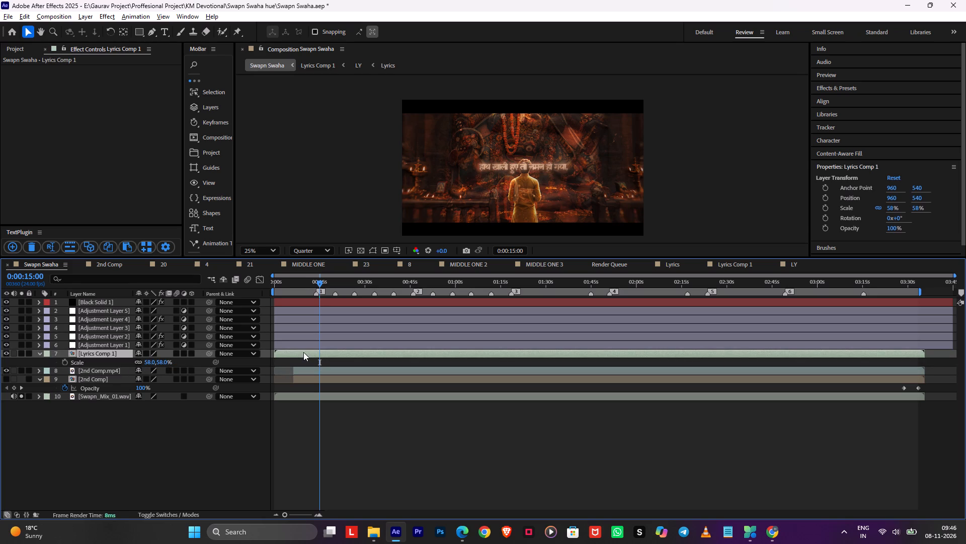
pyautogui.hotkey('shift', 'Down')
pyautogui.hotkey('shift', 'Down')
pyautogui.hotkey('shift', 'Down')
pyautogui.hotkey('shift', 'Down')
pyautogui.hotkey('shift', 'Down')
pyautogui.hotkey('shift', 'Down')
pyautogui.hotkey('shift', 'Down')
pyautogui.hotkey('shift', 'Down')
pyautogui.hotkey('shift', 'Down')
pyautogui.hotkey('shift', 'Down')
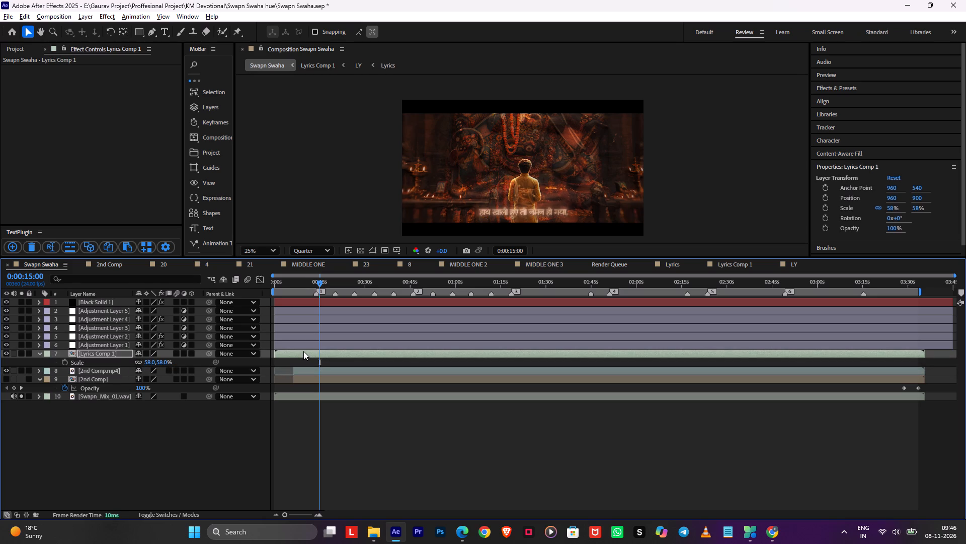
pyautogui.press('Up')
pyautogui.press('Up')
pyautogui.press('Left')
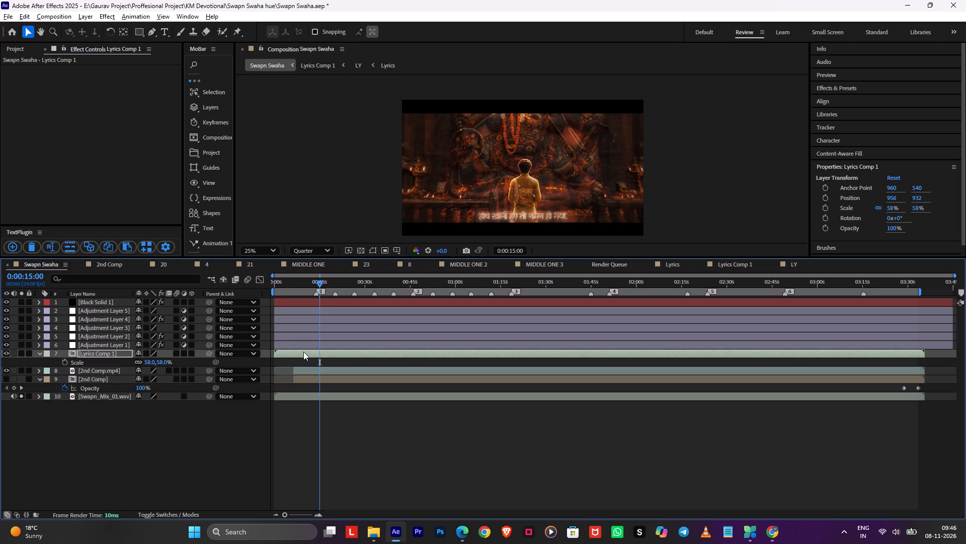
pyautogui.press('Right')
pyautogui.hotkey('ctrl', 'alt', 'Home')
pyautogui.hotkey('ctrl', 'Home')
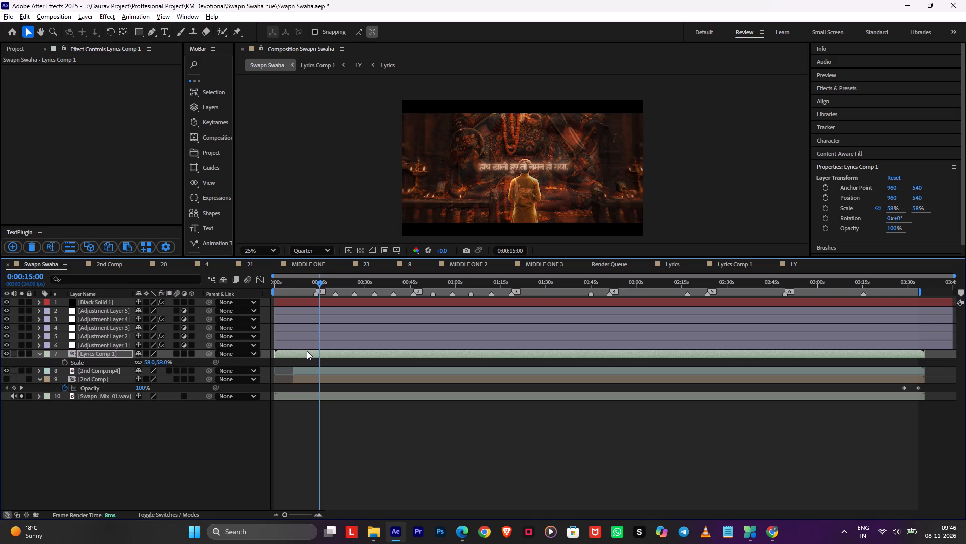
# Nudge the Lyrics Comp 1 layer down to position 960, 920 near the bottom of the picture, and save the project.
pyautogui.hotkey('shift', 'Down')
pyautogui.hotkey('shift', 'Down')
pyautogui.hotkey('shift', 'Down')
pyautogui.hotkey('shift', 'Down')
pyautogui.hotkey('shift', 'Down')
pyautogui.hotkey('shift', 'Down')
pyautogui.hotkey('shift', 'Down')
pyautogui.hotkey('shift', 'Down')
pyautogui.hotkey('shift', 'Down')
pyautogui.hotkey('shift', 'Down')
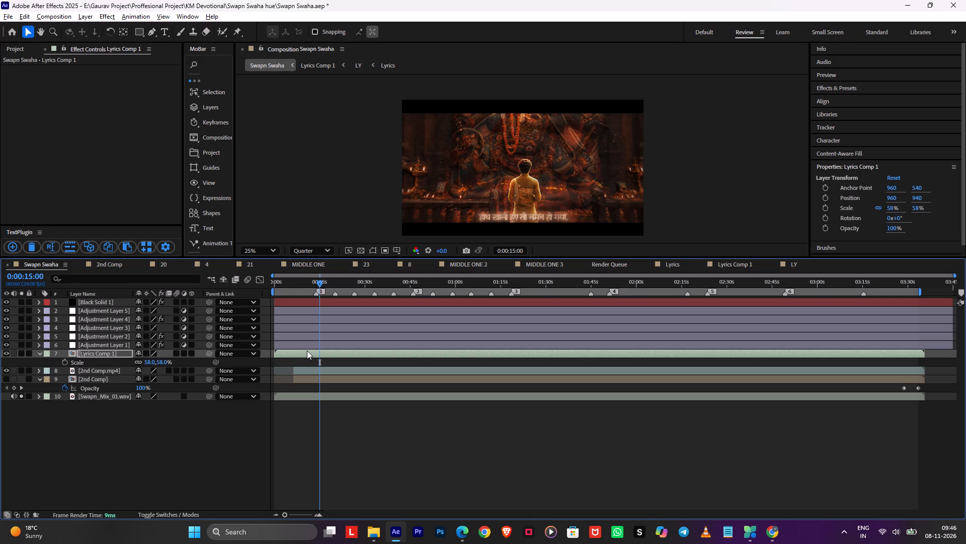
pyautogui.press('Up')
pyautogui.press('Up')
pyautogui.press('Up')
pyautogui.press('Up')
pyautogui.press('Up')
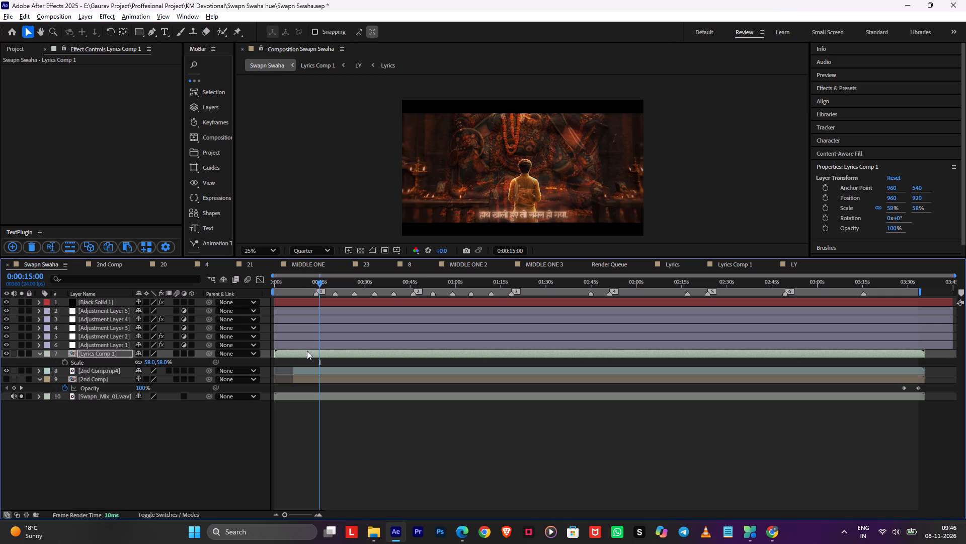
pyautogui.hotkey('ctrl', 's')
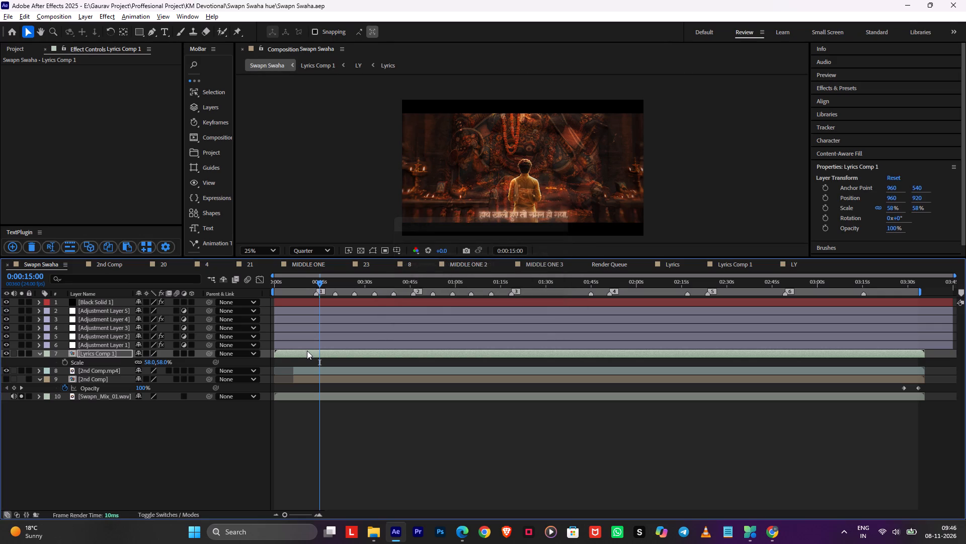
# Empty all of the project's cache.
pyautogui.press('1')
pyautogui.press('Return')
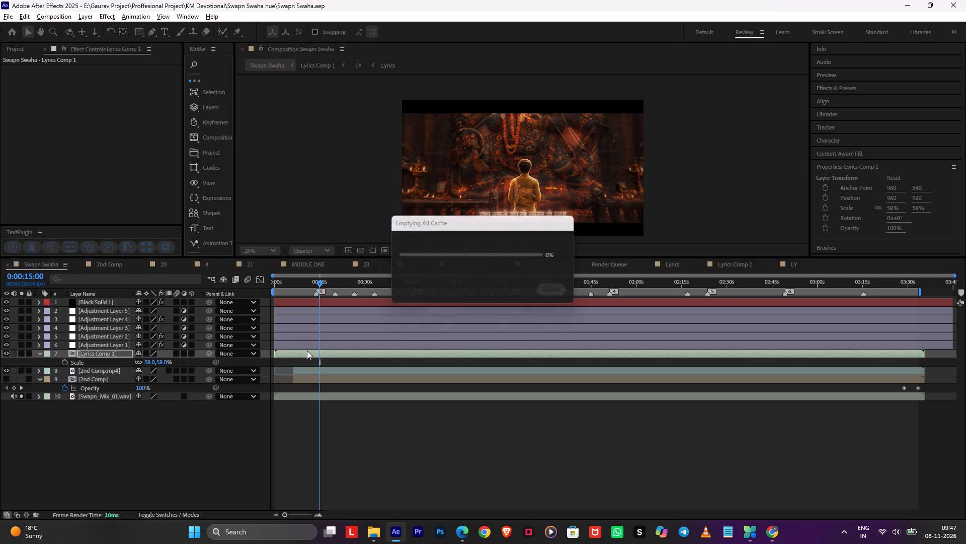
# Open Lyrics Comp 1 and add it to the render queue.
pyautogui.click(307, 350)
pyautogui.doubleClick(303, 356)
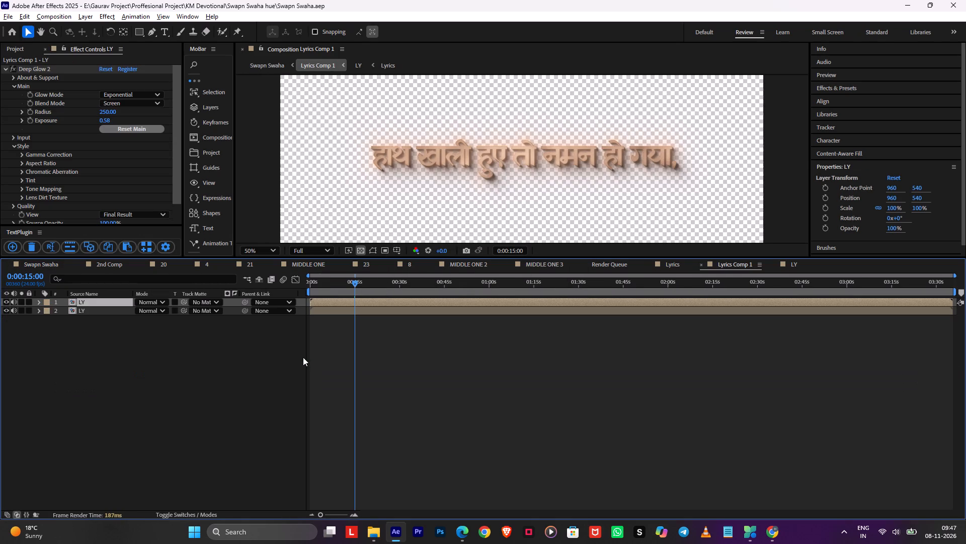
pyautogui.hotkey('ctrl', 'm')
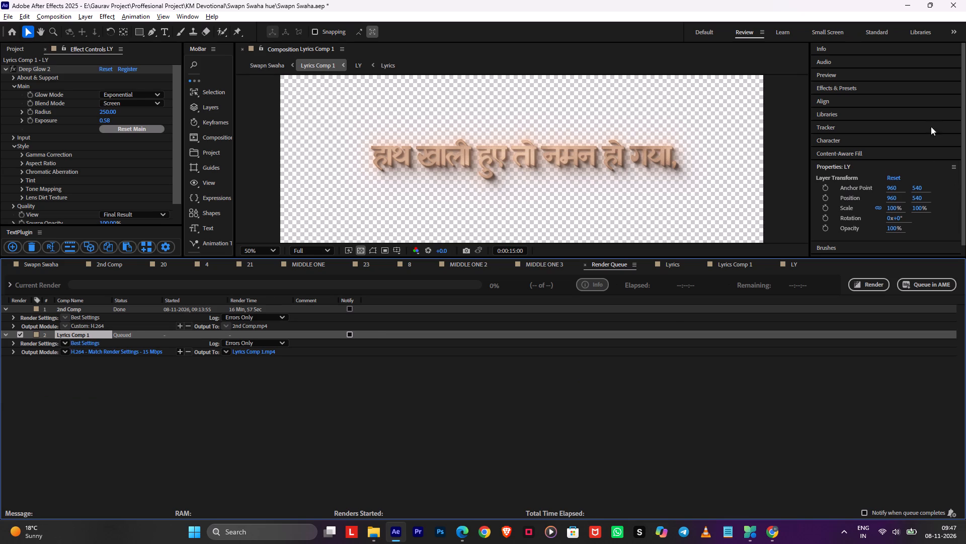
# Set the Lyrics Comp 1 output module to QuickTime format with RGB + Alpha channels.
pyautogui.click(97, 349)
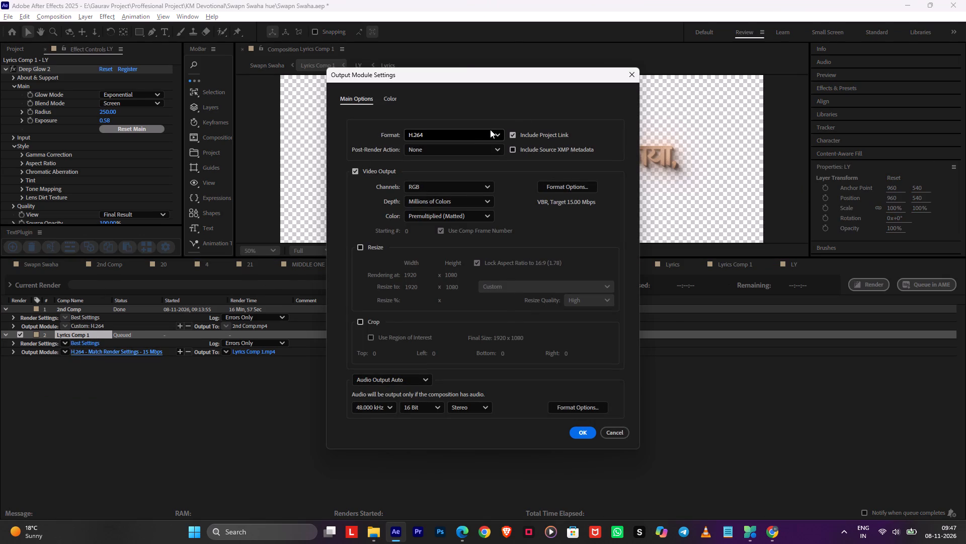
pyautogui.click(488, 131)
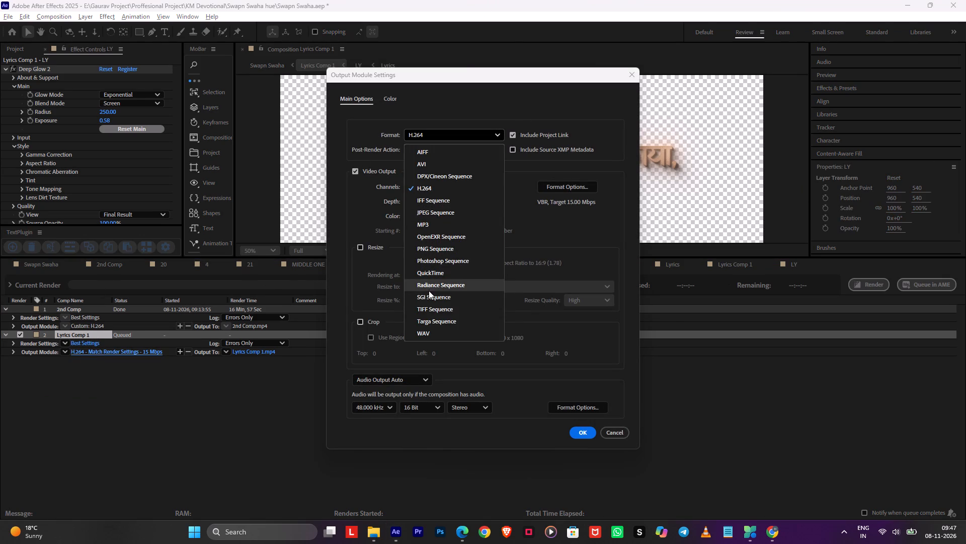
pyautogui.click(433, 270)
pyautogui.click(442, 191)
pyautogui.click(445, 188)
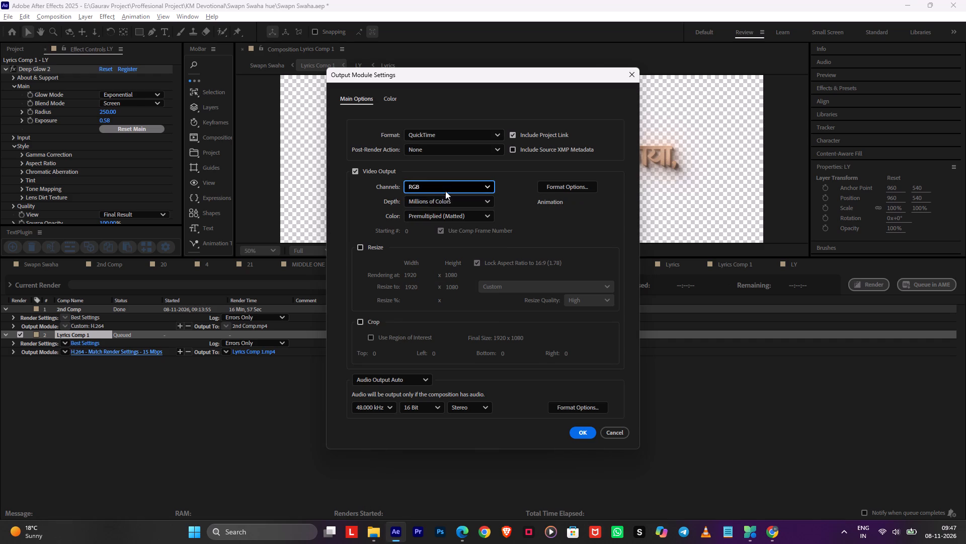
pyautogui.click(449, 187)
pyautogui.click(447, 226)
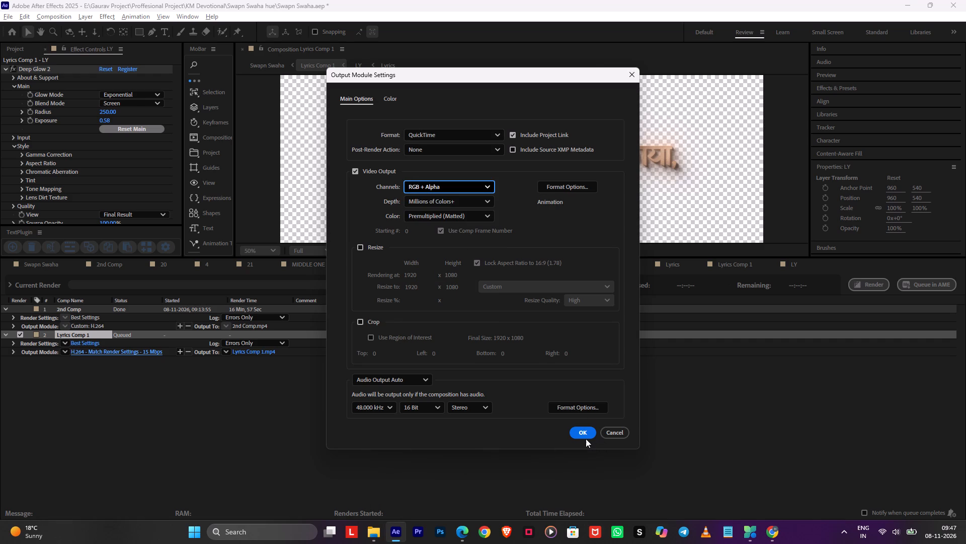
pyautogui.click(586, 439)
pyautogui.click(585, 438)
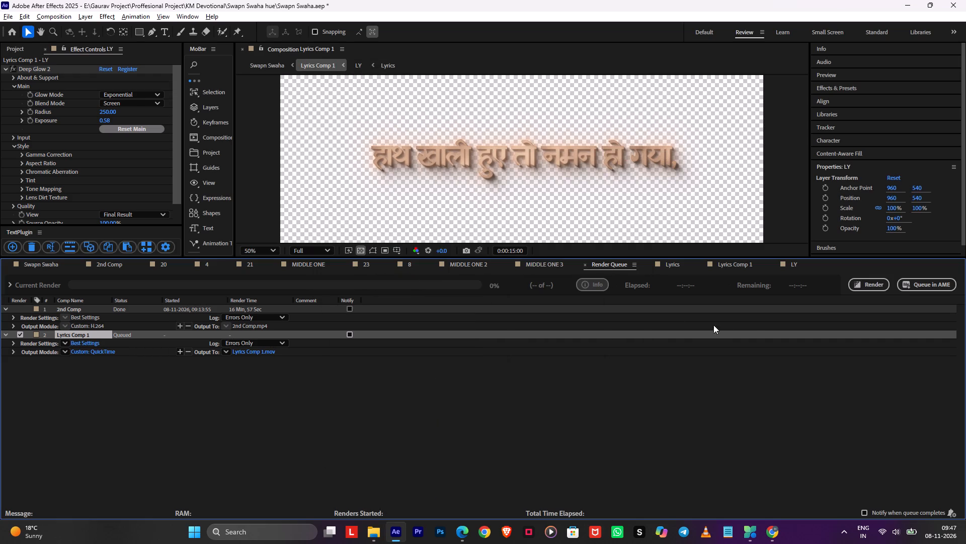
# Start rendering the queued Lyrics Comp 1.
pyautogui.click(871, 289)
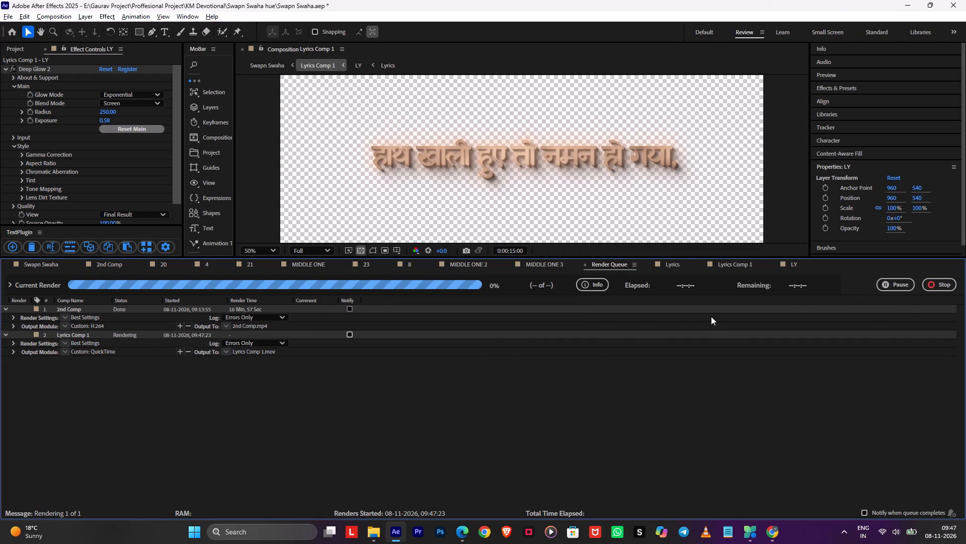
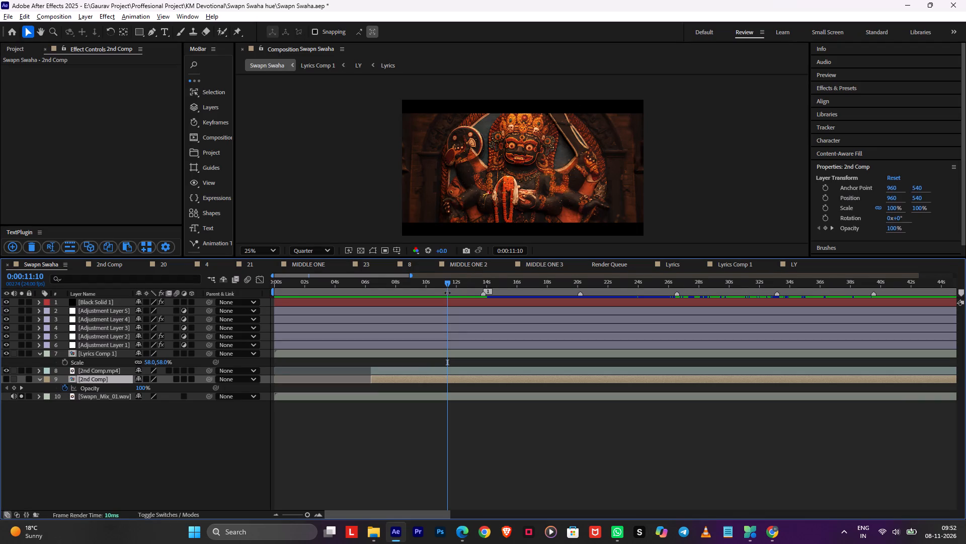
pyautogui.moveTo(434, 287); pyautogui.dragTo(357, 282)
pyautogui.moveTo(355, 282); pyautogui.dragTo(226, 288)
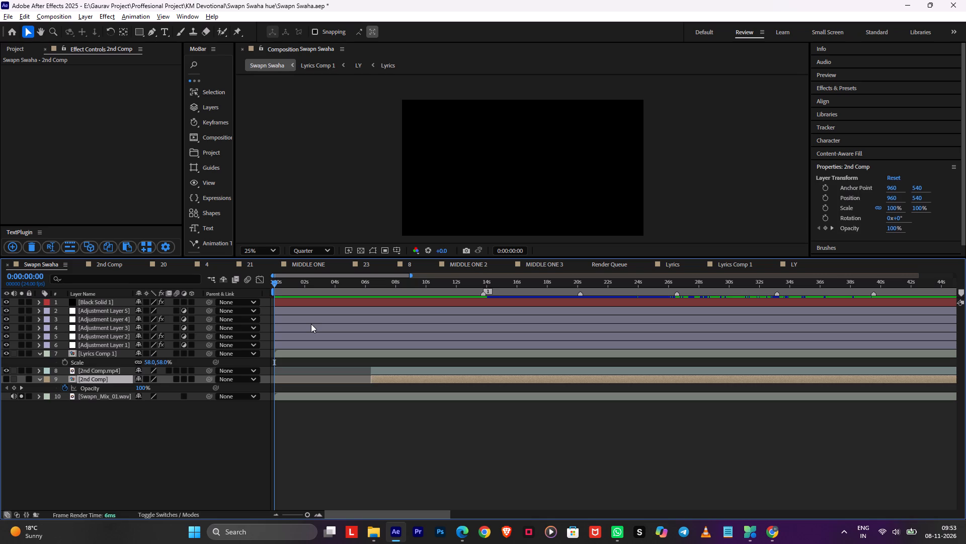
pyautogui.press('space')
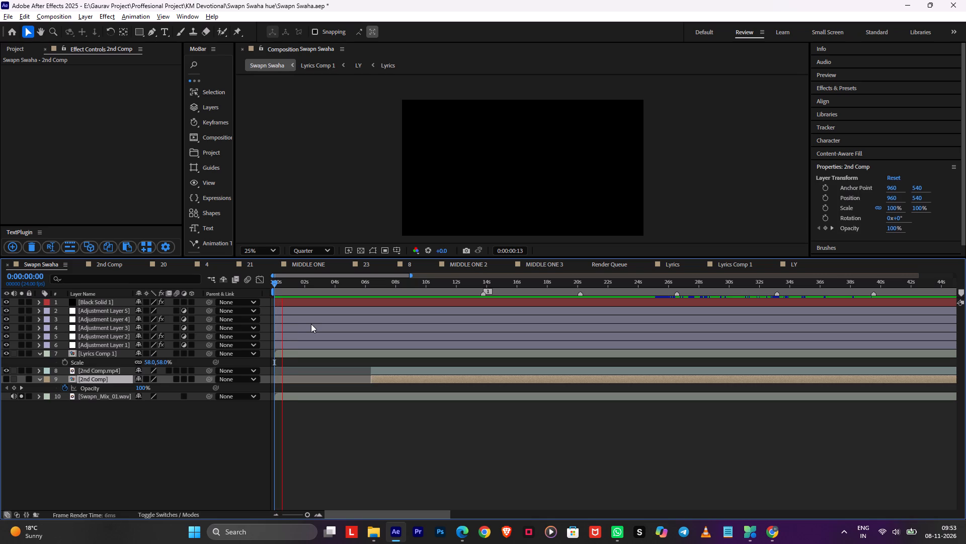
pyautogui.press('space')
# Check the Downloads folder in File Explorer, then return to After Effects.
pyautogui.click(381, 529)
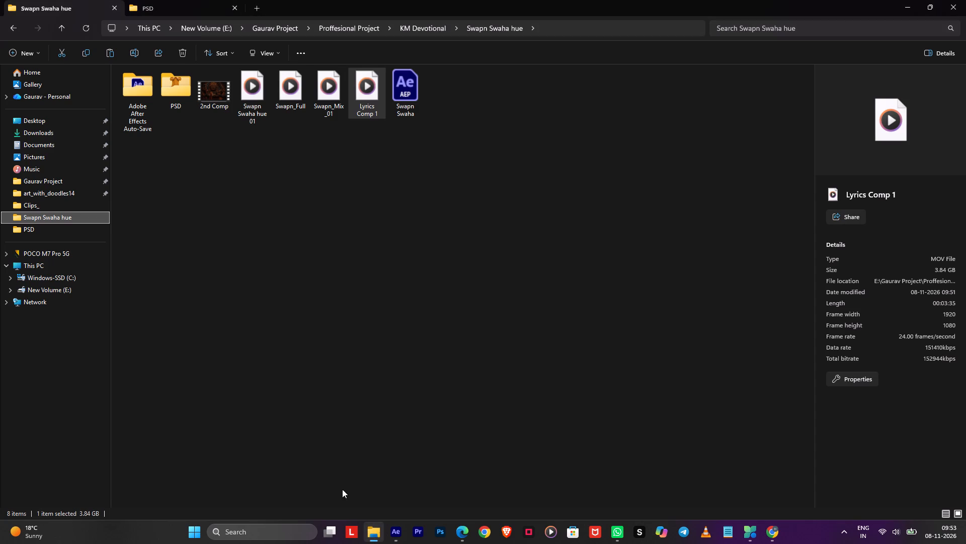
pyautogui.click(42, 133)
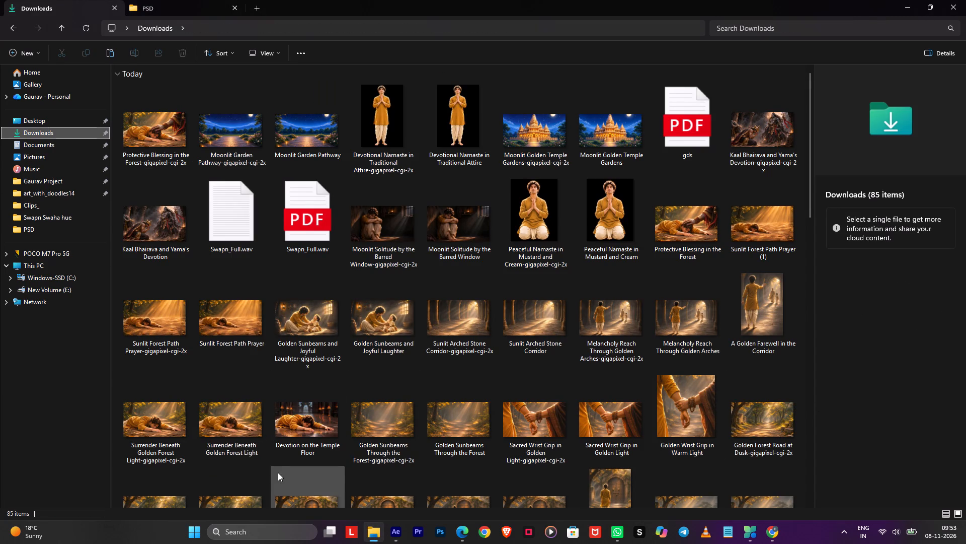
pyautogui.hotkey('alt', 'Tab')
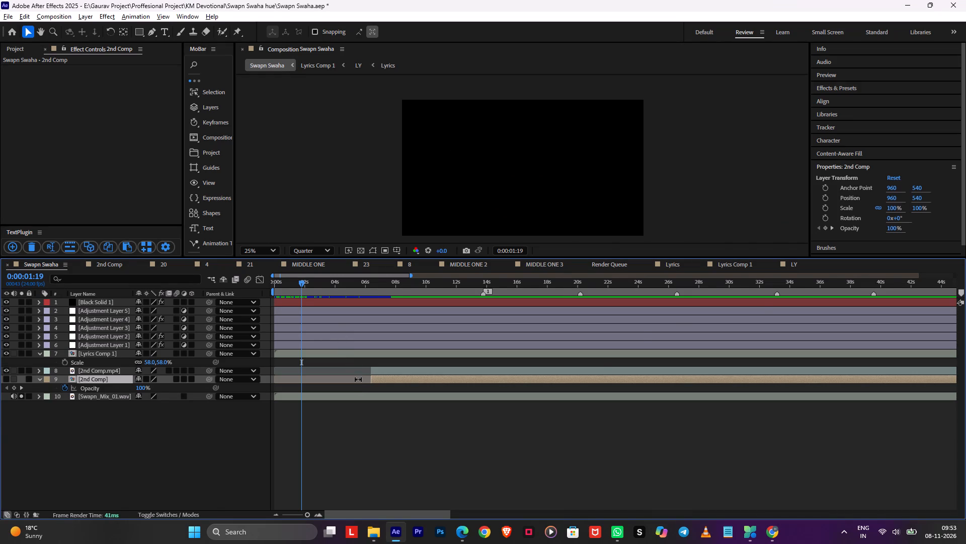
# Open the 2nd Comp composition and move layer 21 so it starts at 0:00:00:00.
pyautogui.doubleClick(358, 379)
pyautogui.scroll(-3, 344, 454)
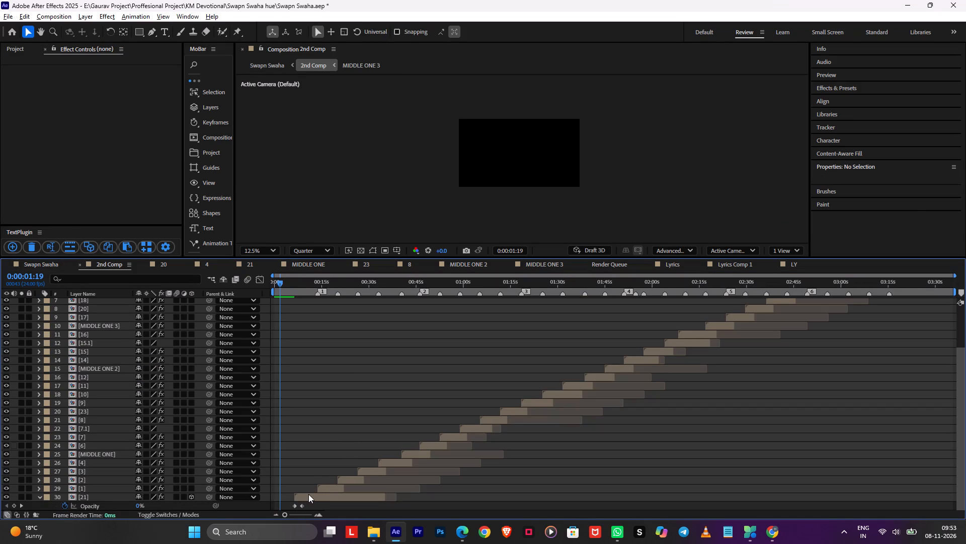
pyautogui.moveTo(308, 496); pyautogui.dragTo(294, 497)
pyautogui.press('[')
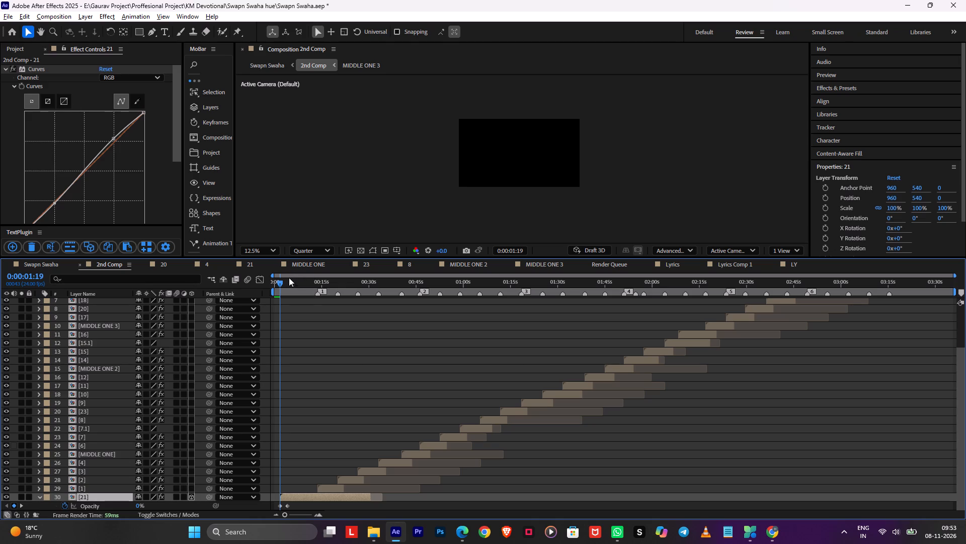
pyautogui.moveTo(282, 288); pyautogui.dragTo(221, 304)
pyautogui.press('[')
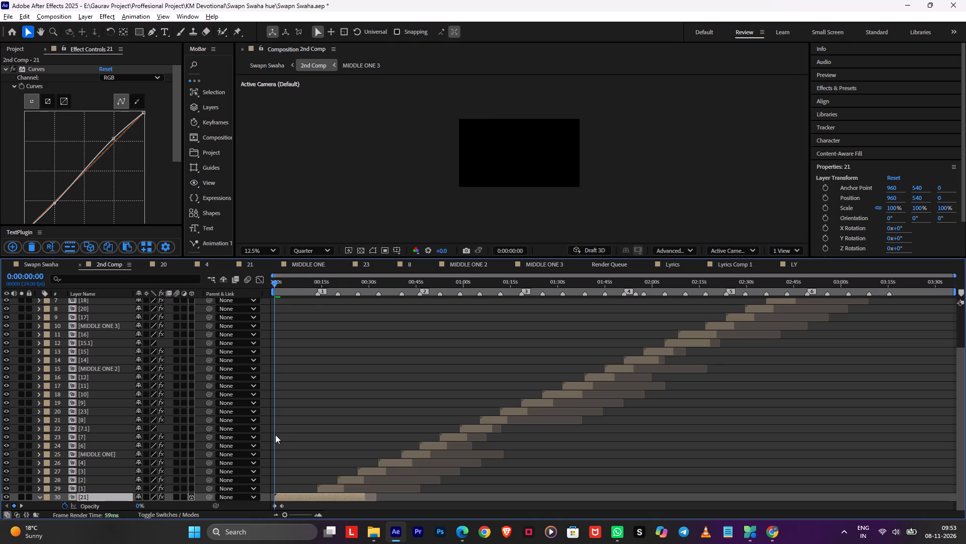
# Remove layer 21's opacity keyframes, set its opacity to 100% and make it a 2D layer.
pyautogui.click(61, 507)
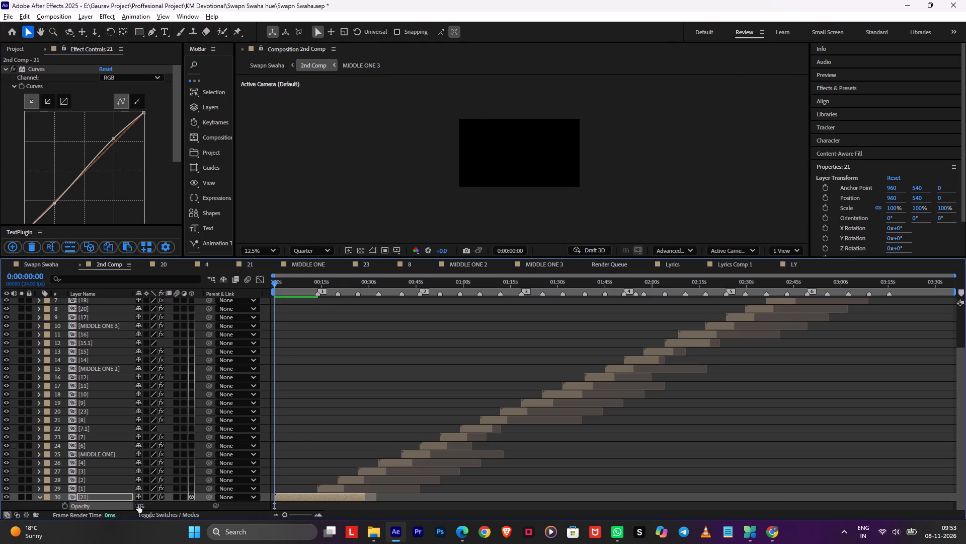
pyautogui.moveTo(138, 505); pyautogui.dragTo(341, 515)
pyautogui.click(192, 498)
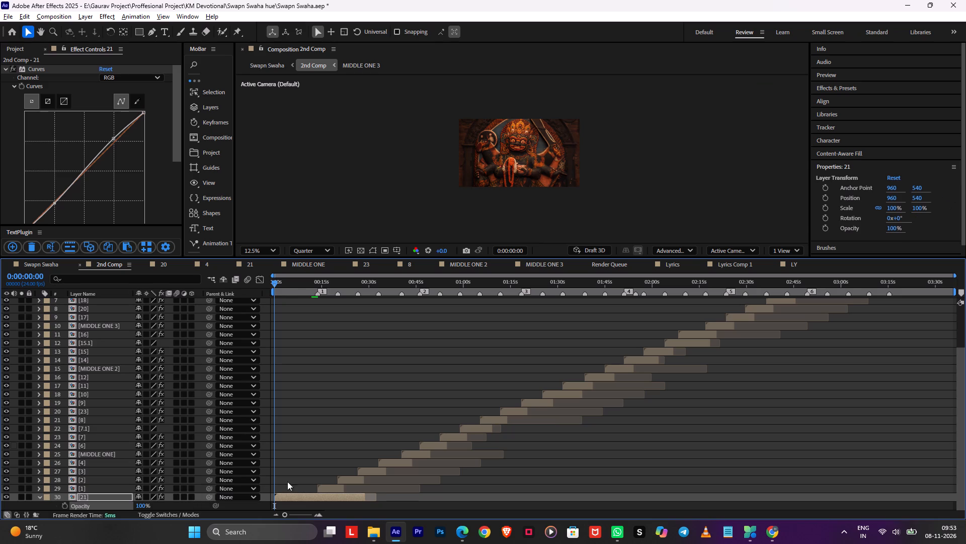
# Find where layer 2 begins in 2nd Comp and trim the start of Swapn Swaha's 2nd Comp.mp4 layer to 0:00:20:04.
pyautogui.click(330, 487)
pyautogui.press('i')
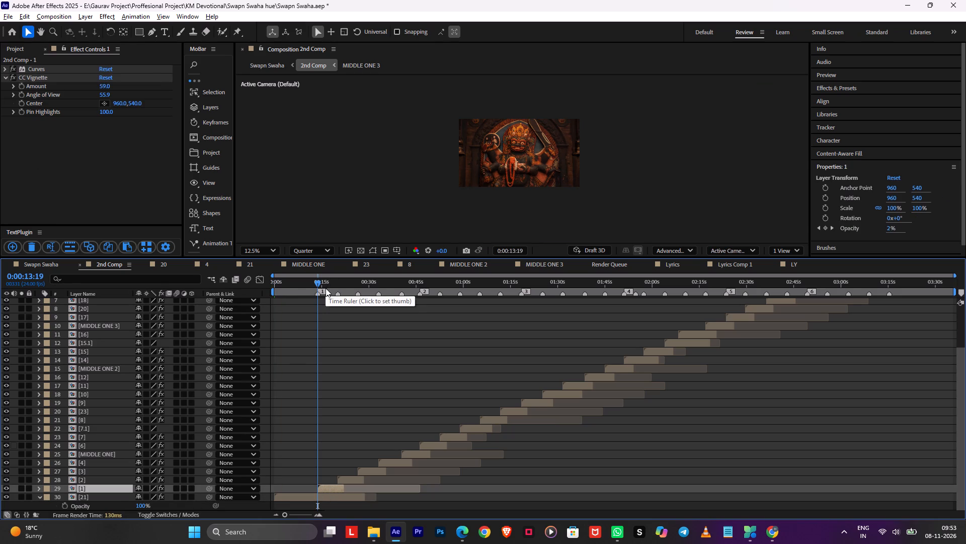
pyautogui.moveTo(327, 286); pyautogui.dragTo(336, 294)
pyautogui.keyDown('alt'); pyautogui.scroll(3, 334, 473); pyautogui.keyUp('alt')
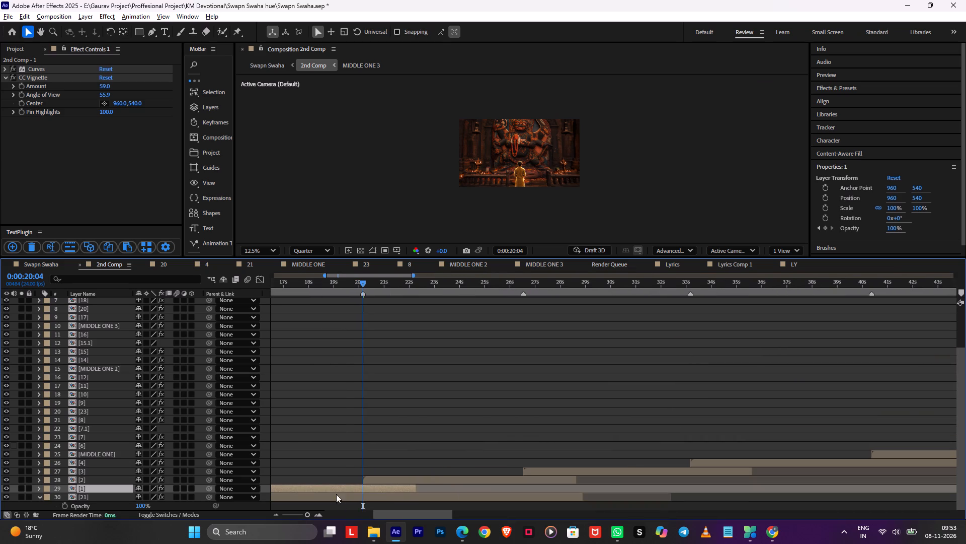
pyautogui.press('Tab')
pyautogui.click(295, 470)
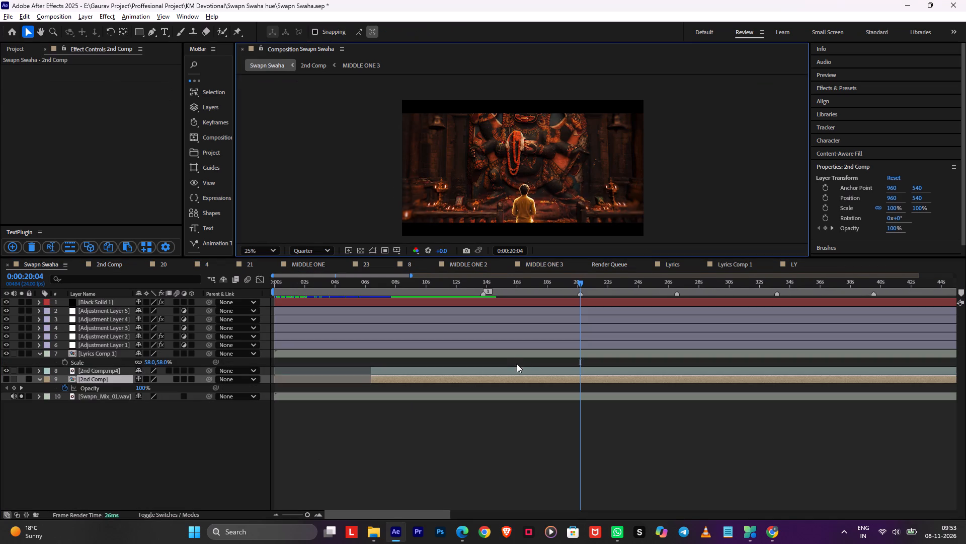
pyautogui.click(516, 368)
pyautogui.hotkey('alt', '[')
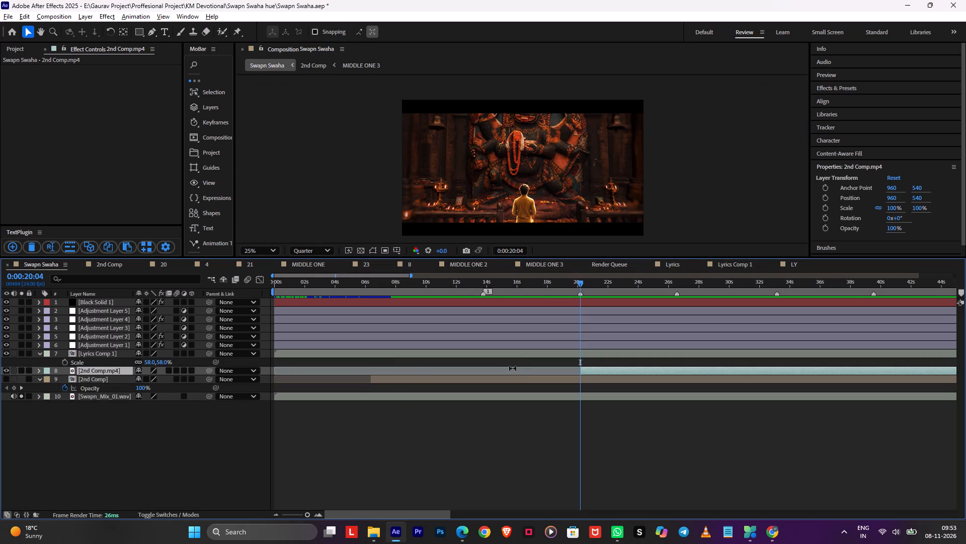
# Split the 2nd Comp layer in Swapn Swaha at 0:00:20:04 and make its earlier segment visible.
pyautogui.click(625, 388)
pyautogui.click(623, 378)
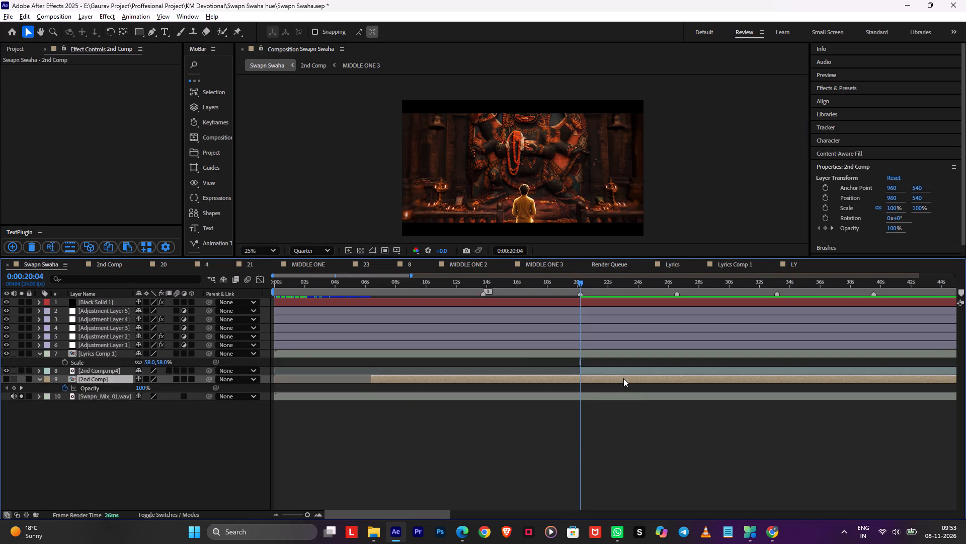
pyautogui.hotkey('ctrl', 'shift', 'd')
pyautogui.keyDown('alt'); pyautogui.scroll(-2, 623, 378); pyautogui.keyUp('alt')
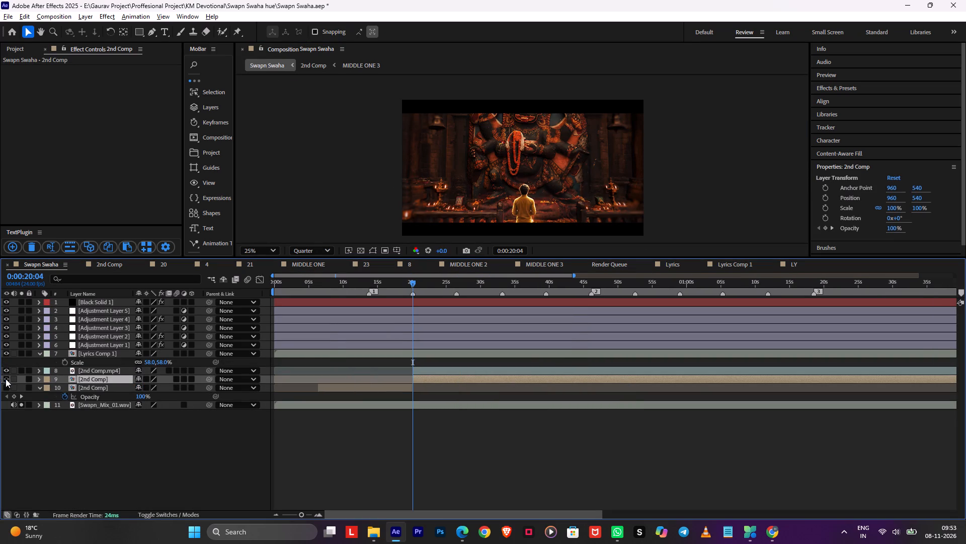
pyautogui.click(6, 386)
# Extend the earlier 2nd Comp segment's start back to 0:00:00:00 and save the project.
pyautogui.keyDown('alt'); pyautogui.scroll(-1, 340, 357); pyautogui.keyUp('alt')
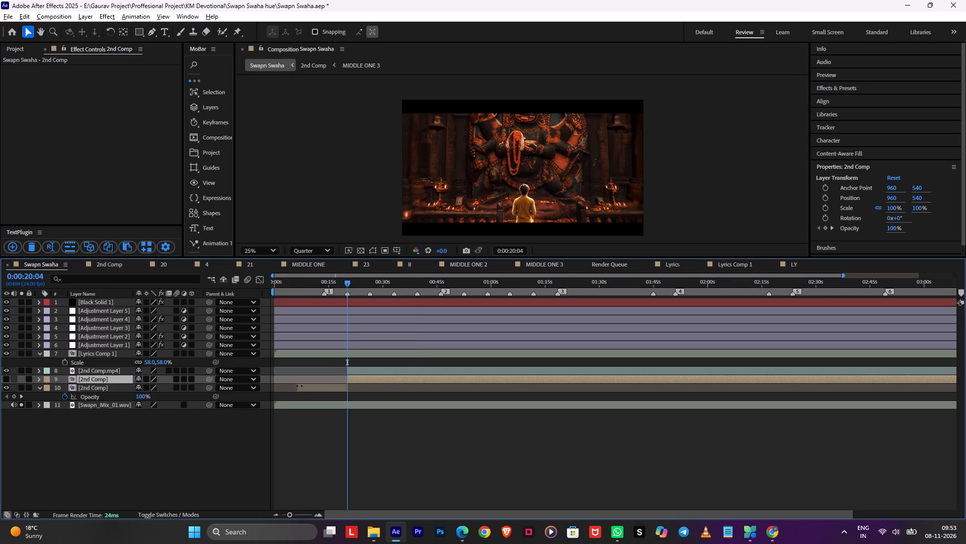
pyautogui.moveTo(297, 387); pyautogui.dragTo(168, 390)
pyautogui.click(283, 288)
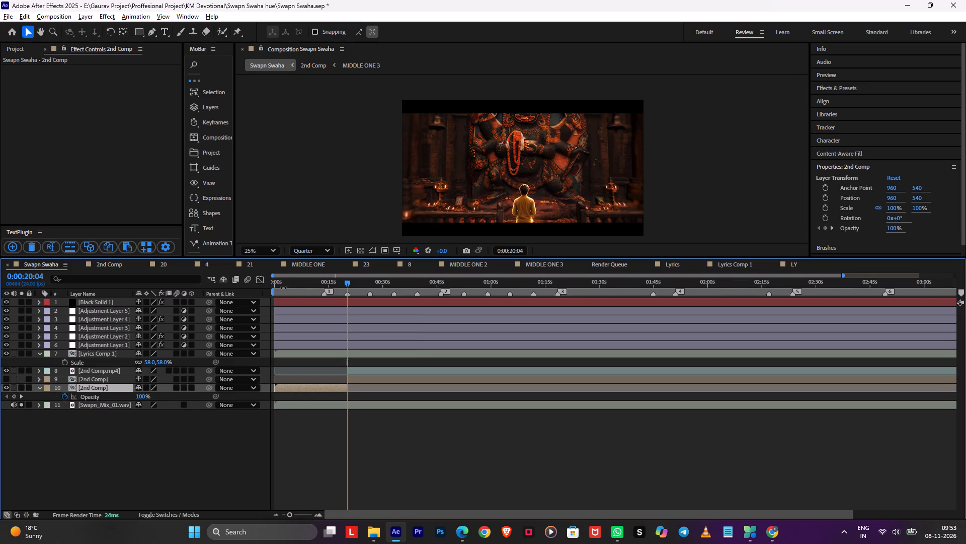
pyautogui.moveTo(281, 284); pyautogui.dragTo(226, 290)
pyautogui.click(298, 431)
pyautogui.hotkey('ctrl', 's')
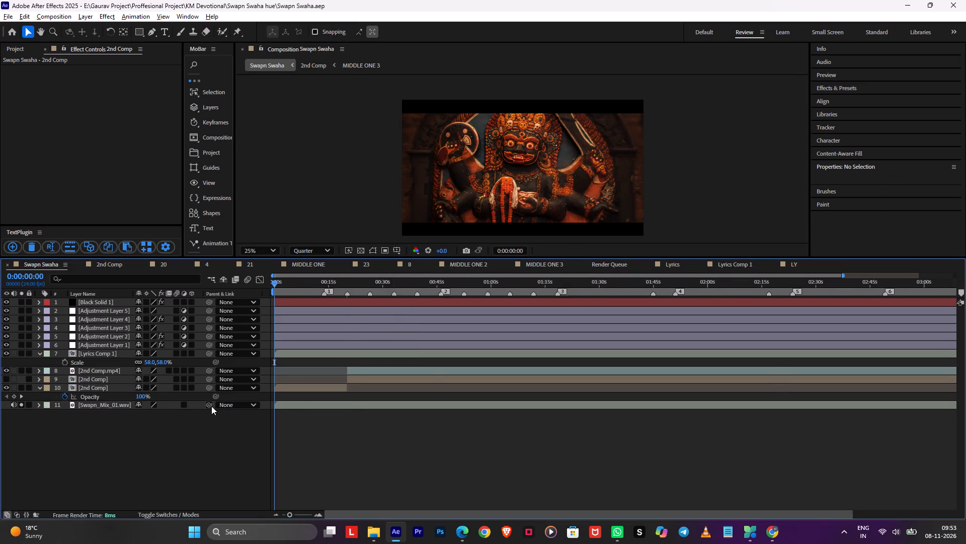
# Rekey the earlier 2nd Comp segment's opacity from 0% at 0:00:00:00 to 100% at about 6 seconds, and save.
pyautogui.keyDown('alt'); pyautogui.scroll(2, 211, 406); pyautogui.keyUp('alt')
pyautogui.doubleClick(287, 393)
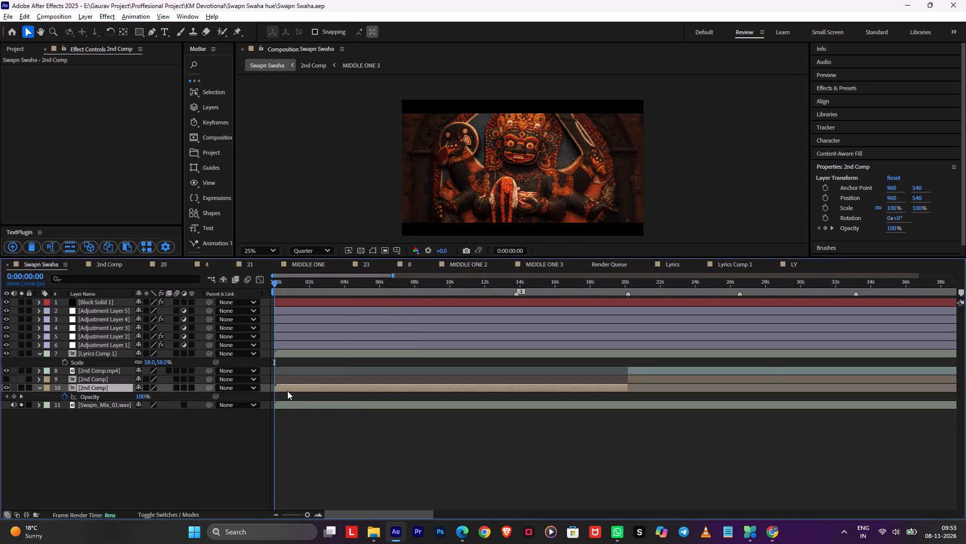
pyautogui.press('t')
pyautogui.press('t')
pyautogui.doubleClick(65, 395)
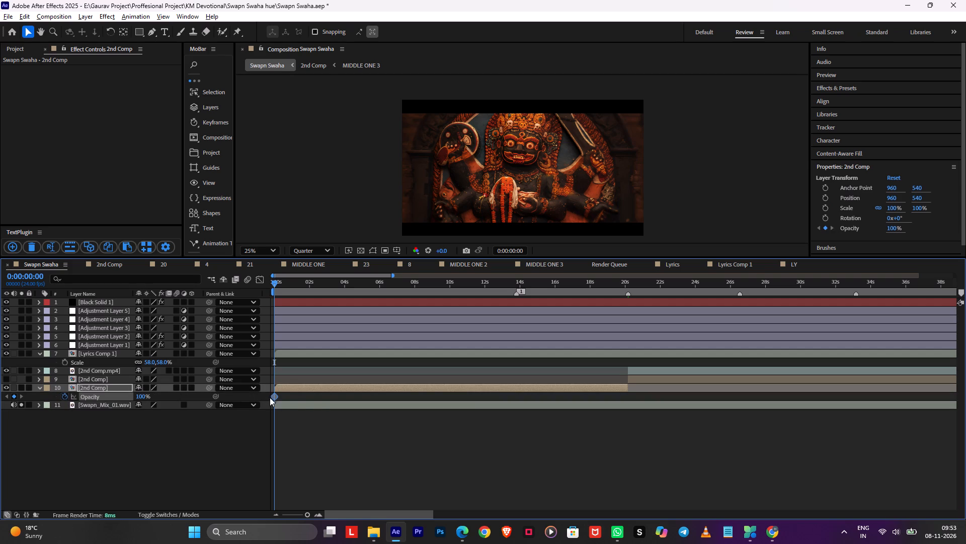
pyautogui.moveTo(274, 396); pyautogui.dragTo(378, 393)
pyautogui.moveTo(138, 394); pyautogui.dragTo(0, 400)
pyautogui.click(354, 431)
pyautogui.hotkey('ctrl', 's')
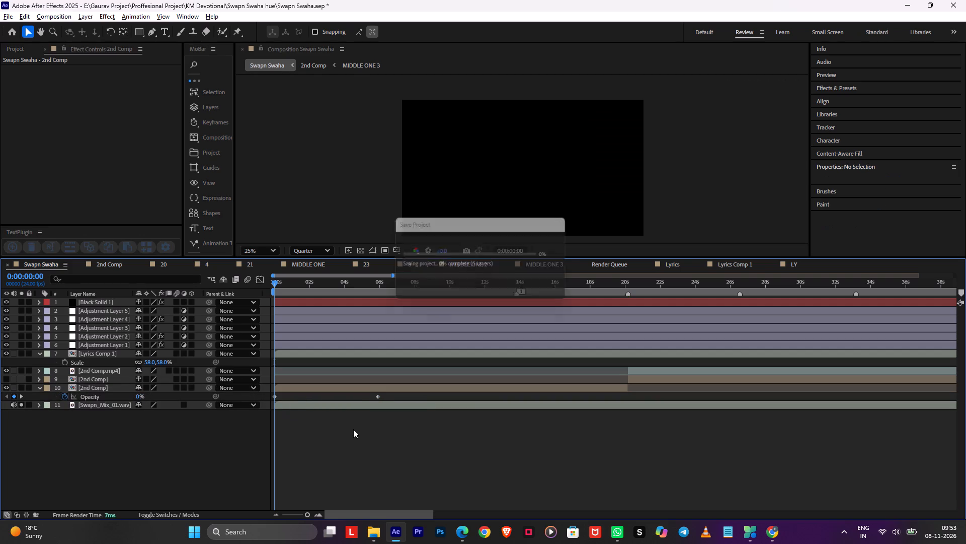
pyautogui.press('space')
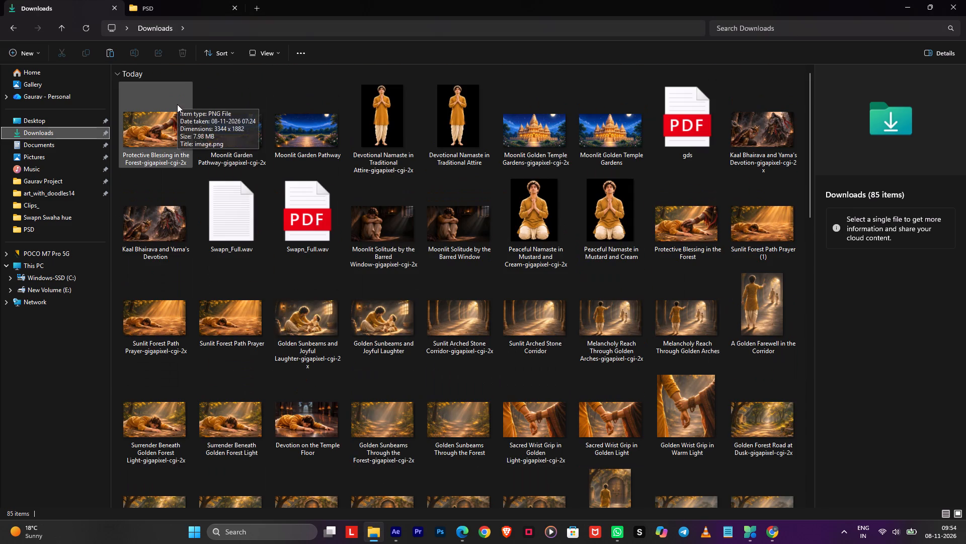
pyautogui.click(260, 9)
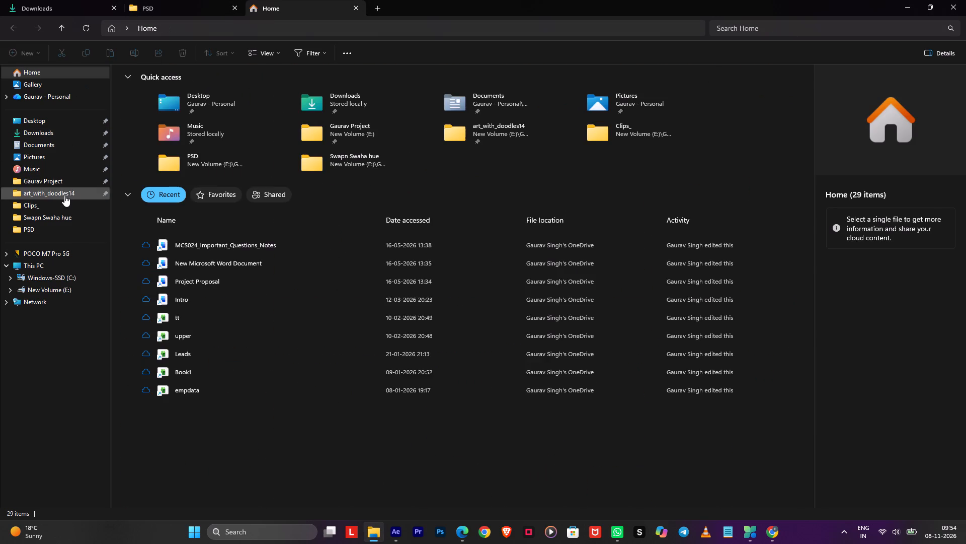
pyautogui.click(64, 195)
pyautogui.click(59, 209)
pyautogui.click(56, 217)
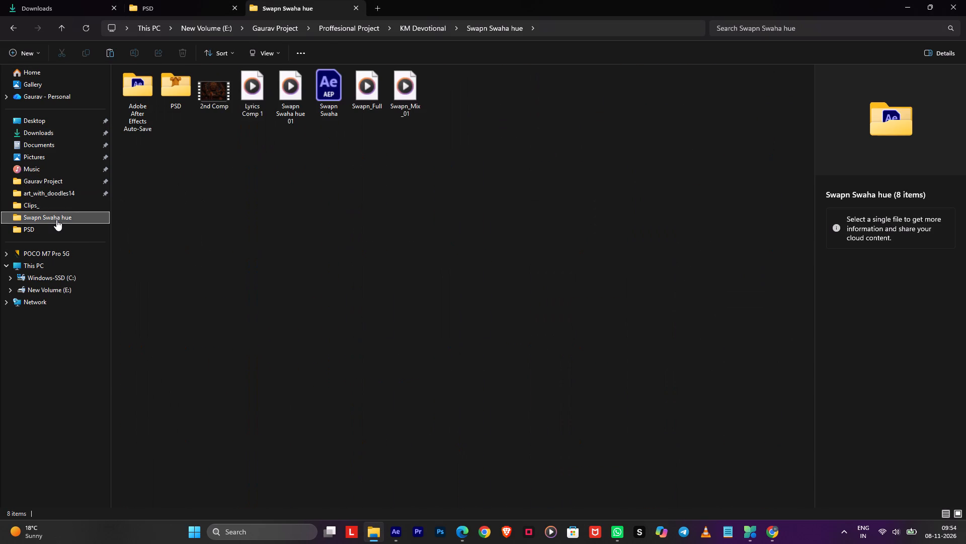
pyautogui.click(63, 187)
pyautogui.click(64, 180)
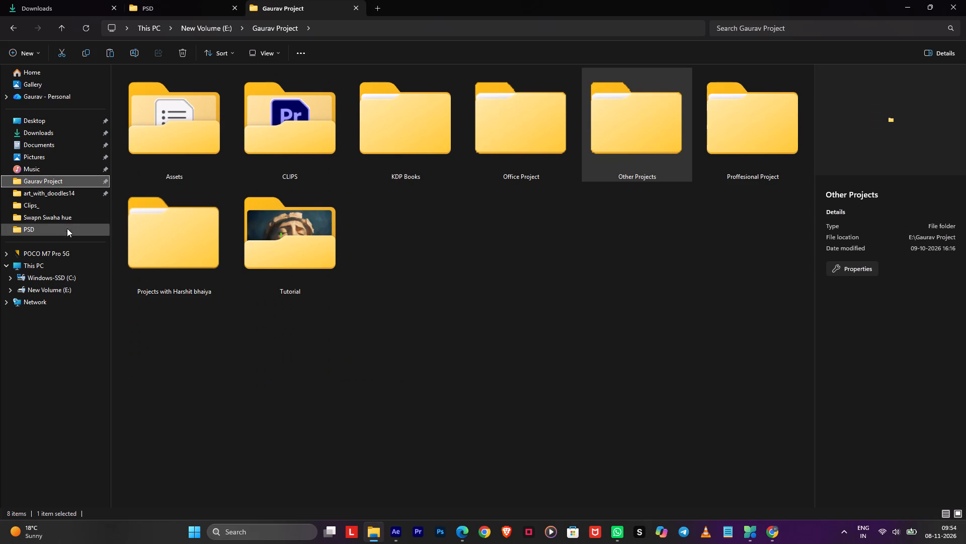
pyautogui.click(634, 137)
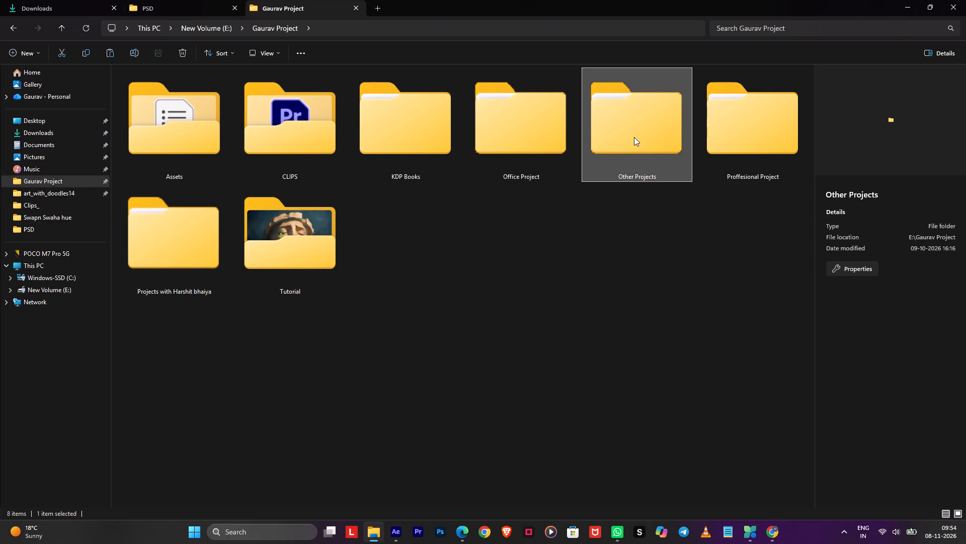
pyautogui.click(637, 137)
pyautogui.doubleClick(754, 159)
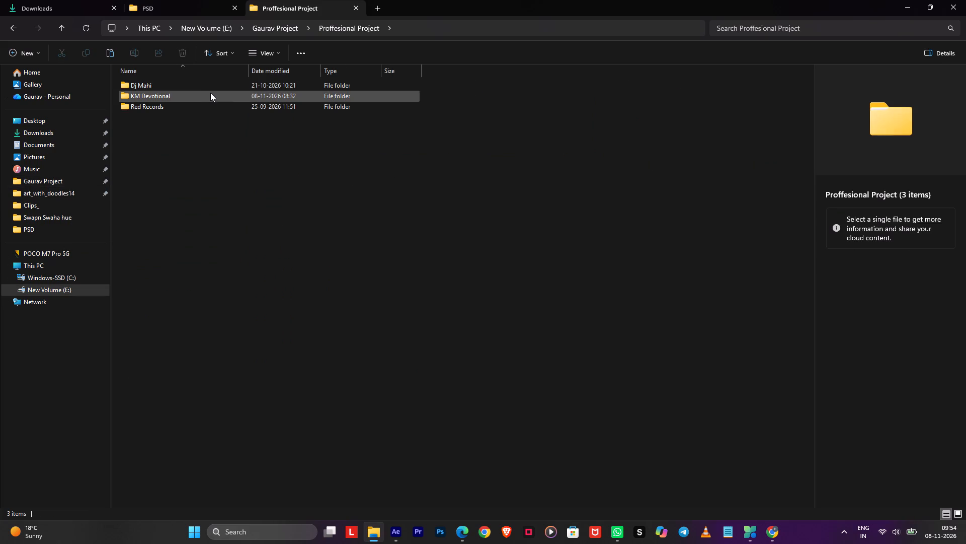
pyautogui.doubleClick(209, 92)
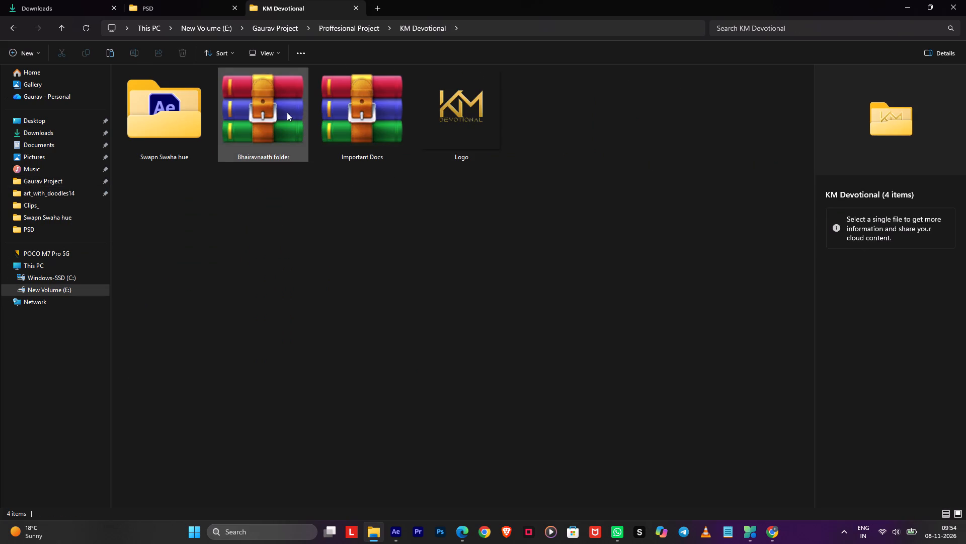
# Extract the Bhairavnaath folder archive into the KM Devotional folder with WinRAR.
pyautogui.click(273, 112)
pyautogui.rightClick(273, 111)
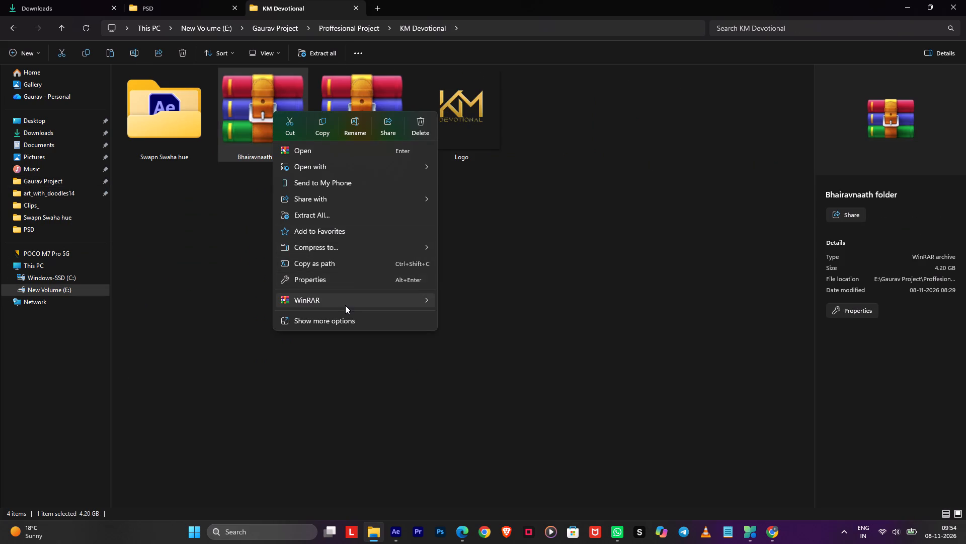
pyautogui.click(504, 346)
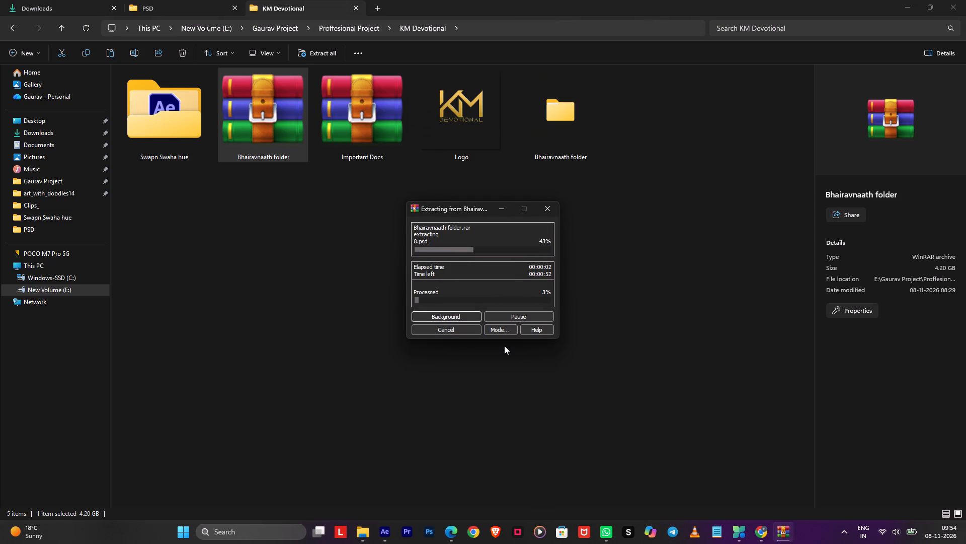
# Open the (Footage) subfolder of the extracted Bhairavnaath folder and enlarge its thumbnails to examine the files.
pyautogui.doubleClick(575, 121)
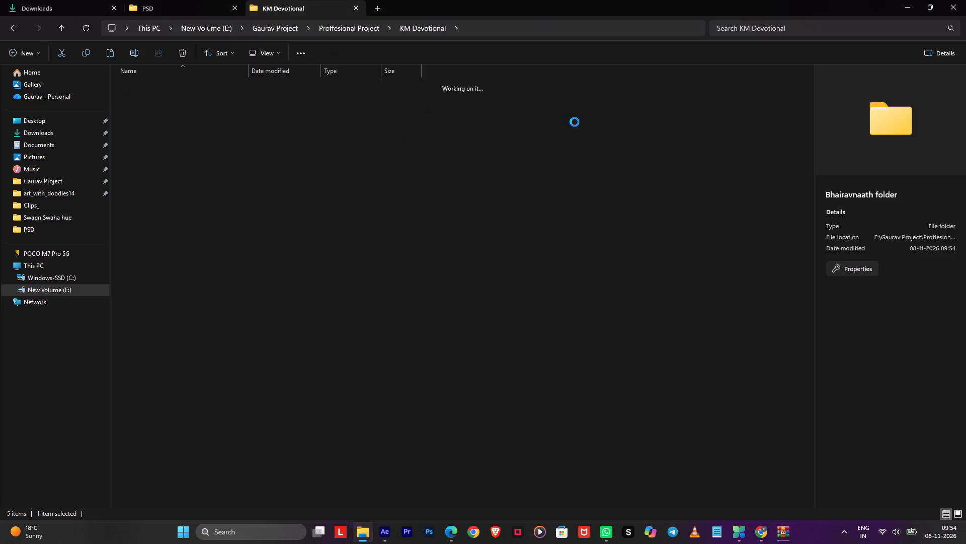
pyautogui.doubleClick(257, 86)
pyautogui.keyDown('ctrl'); pyautogui.scroll(2, 244, 138); pyautogui.keyUp('ctrl')
pyautogui.keyDown('ctrl'); pyautogui.scroll(-1, 244, 138); pyautogui.keyUp('ctrl')
pyautogui.keyDown('ctrl'); pyautogui.scroll(2, 244, 137); pyautogui.keyUp('ctrl')
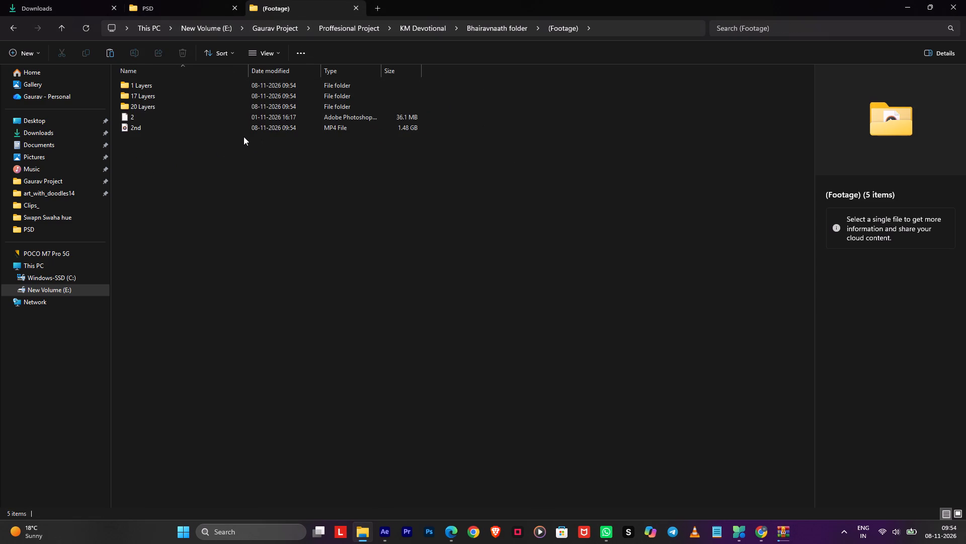
pyautogui.keyDown('ctrl'); pyautogui.scroll(20, 244, 137); pyautogui.keyUp('ctrl')
pyautogui.keyDown('ctrl'); pyautogui.scroll(2, 244, 137); pyautogui.keyUp('ctrl')
pyautogui.keyDown('ctrl'); pyautogui.scroll(-1, 245, 137); pyautogui.keyUp('ctrl')
pyautogui.keyDown('ctrl'); pyautogui.scroll(9, 245, 137); pyautogui.keyUp('ctrl')
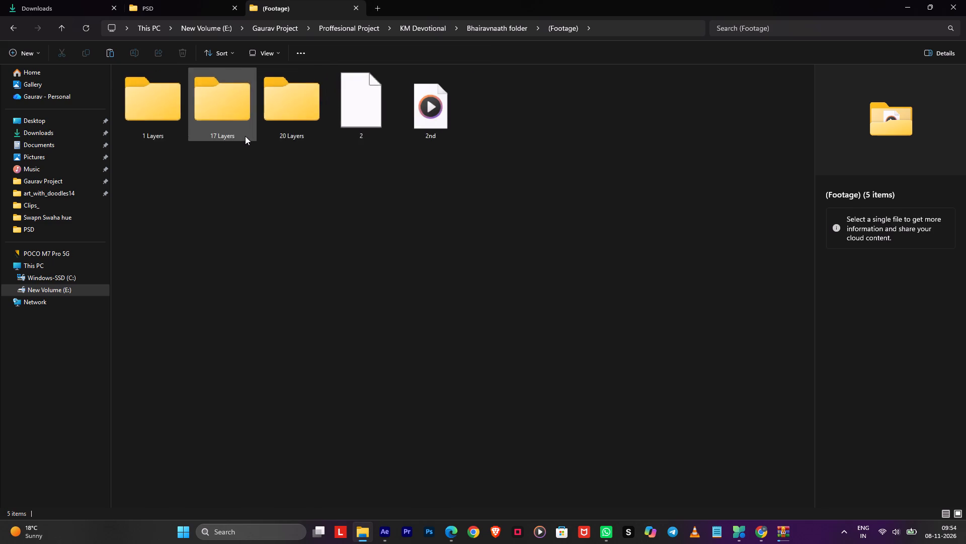
pyautogui.keyDown('ctrl'); pyautogui.scroll(8, 245, 136); pyautogui.keyUp('ctrl')
pyautogui.doubleClick(249, 134)
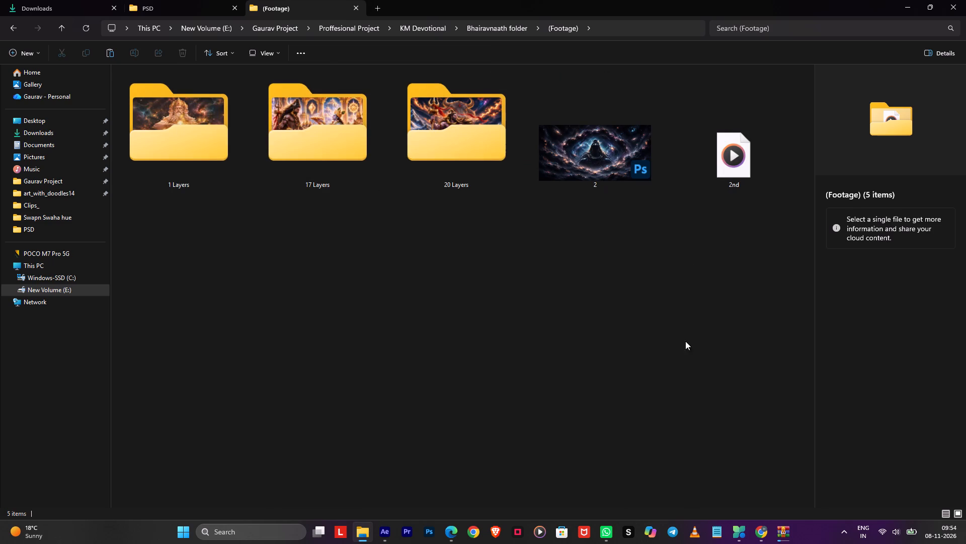
pyautogui.click(662, 437)
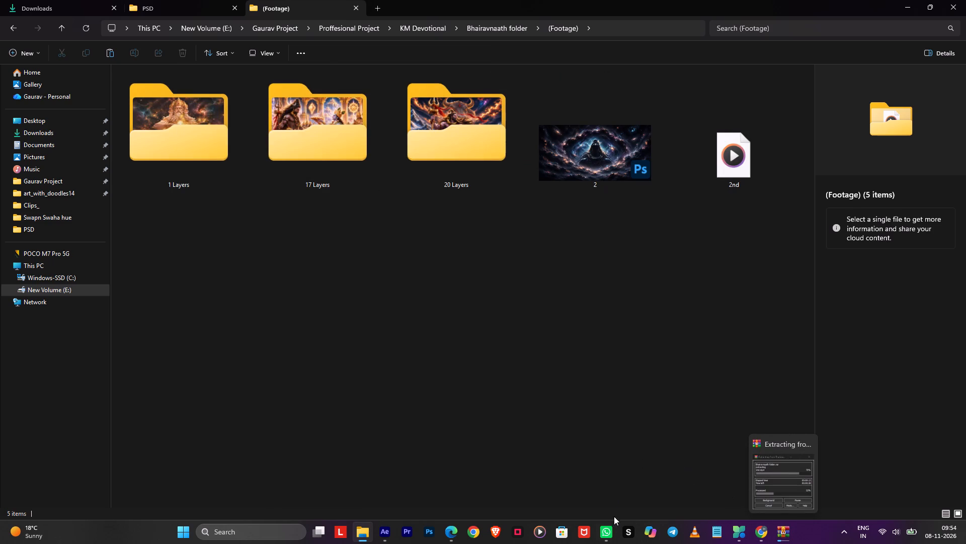
pyautogui.click(694, 401)
# Switch to Microsoft PC Manager and run the PC boost repeatedly to free memory.
pyautogui.click(742, 533)
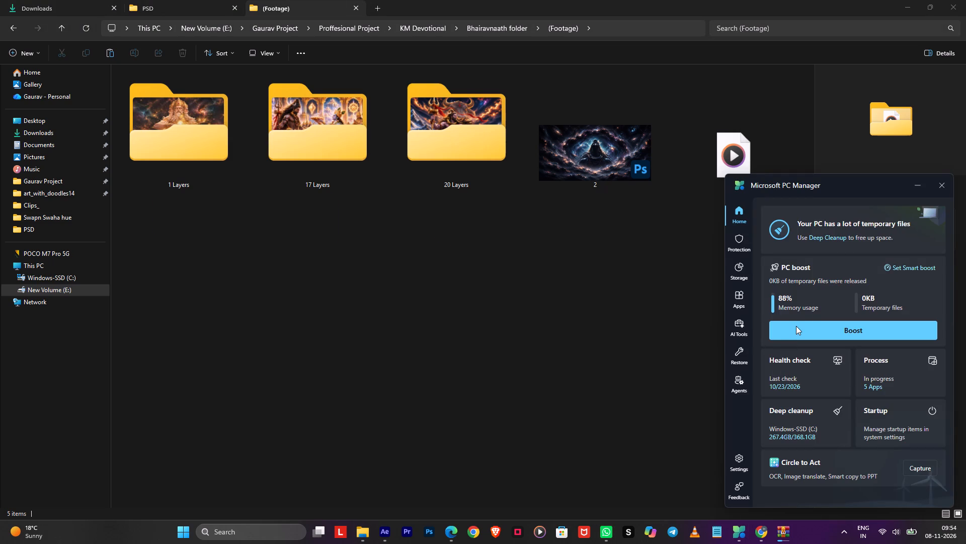
pyautogui.click(796, 326)
pyautogui.click(793, 329)
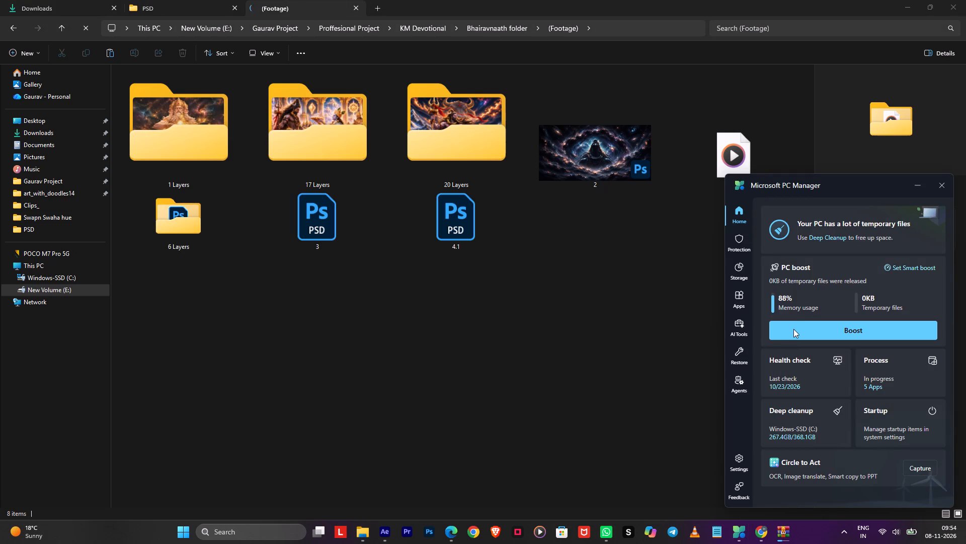
pyautogui.click(793, 329)
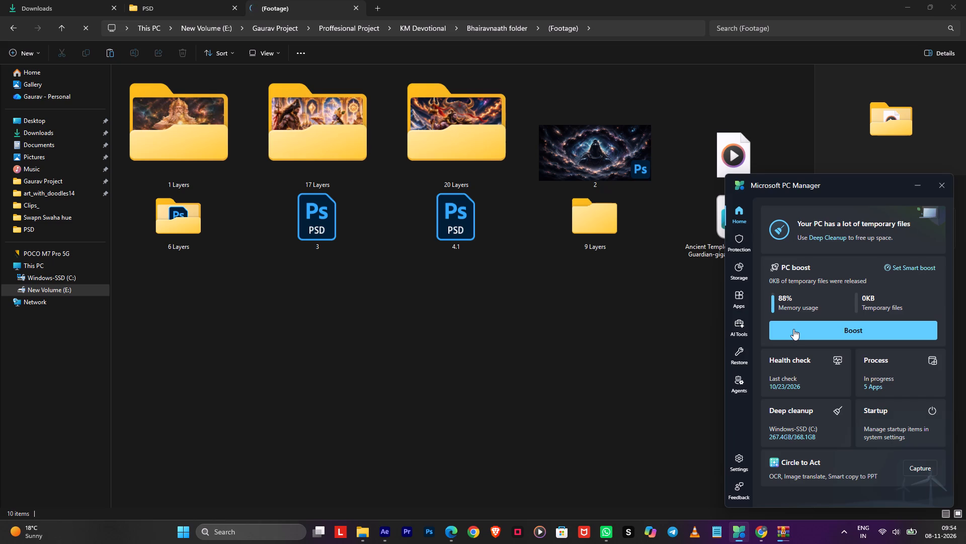
pyautogui.click(793, 329)
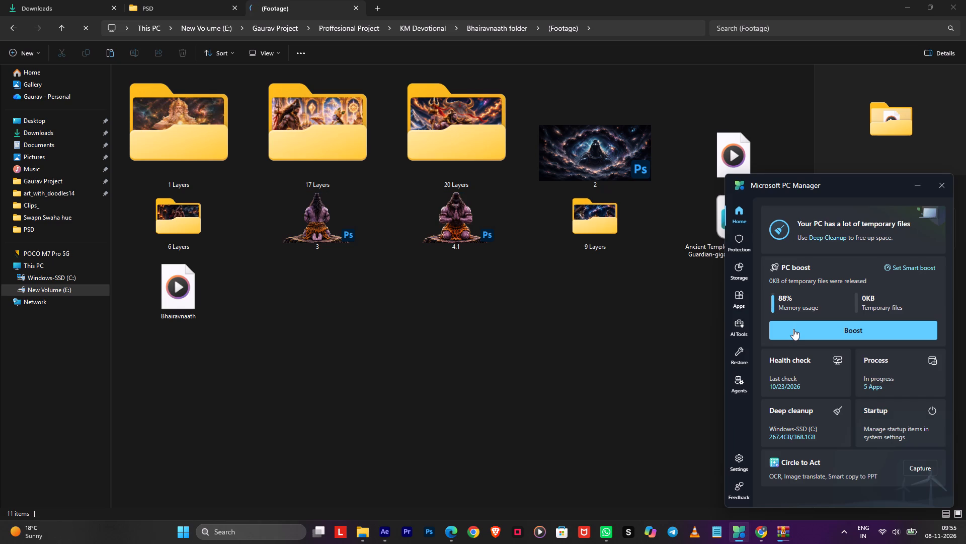
pyautogui.click(793, 329)
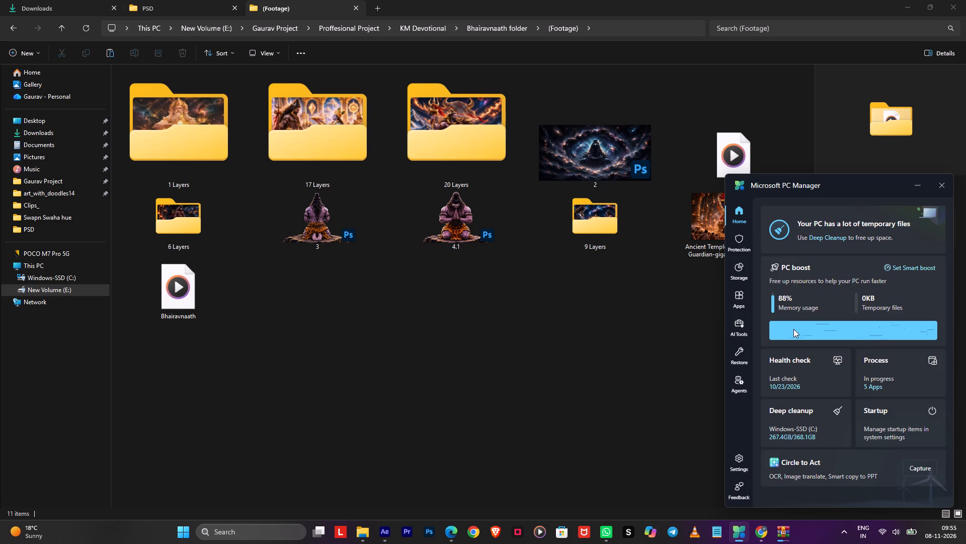
pyautogui.click(793, 329)
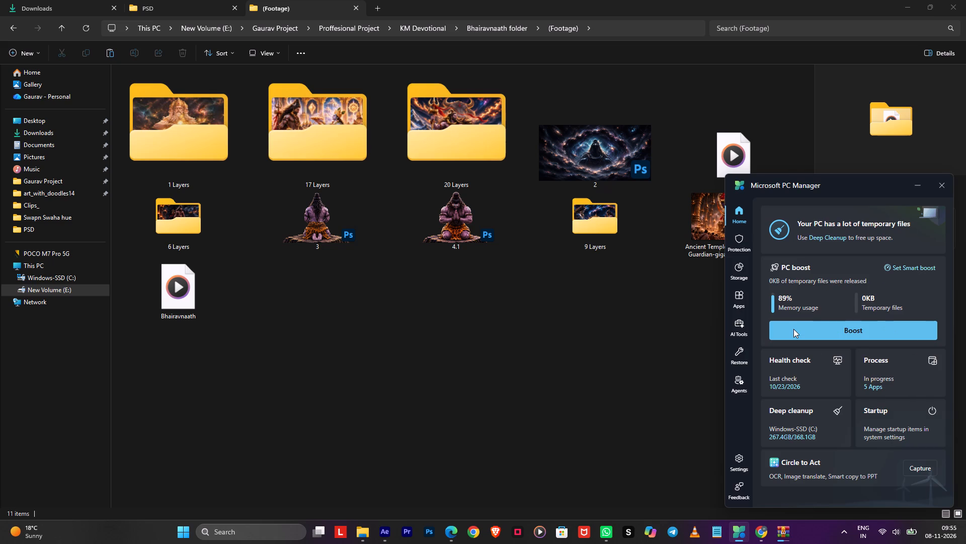
pyautogui.click(793, 329)
pyautogui.click(543, 367)
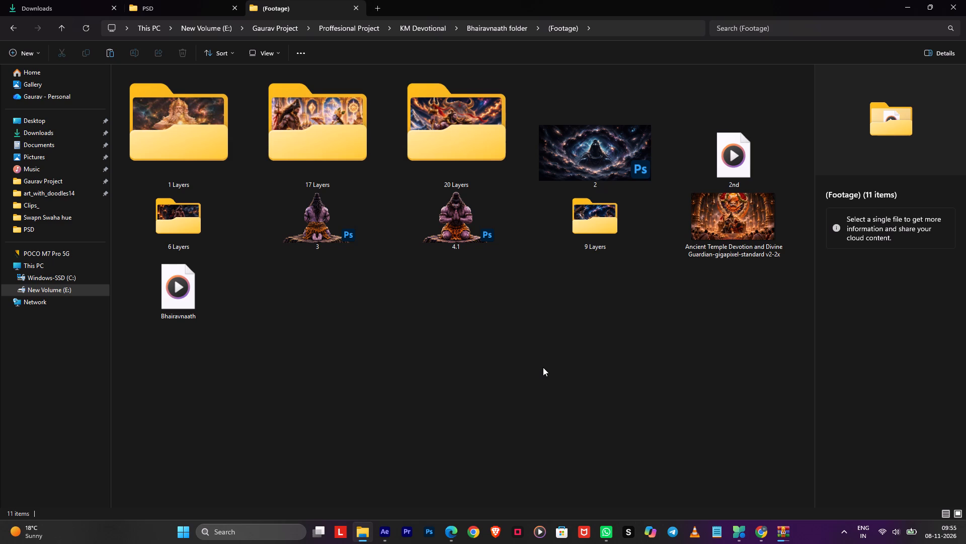
pyautogui.hotkey('alt', 'Tab')
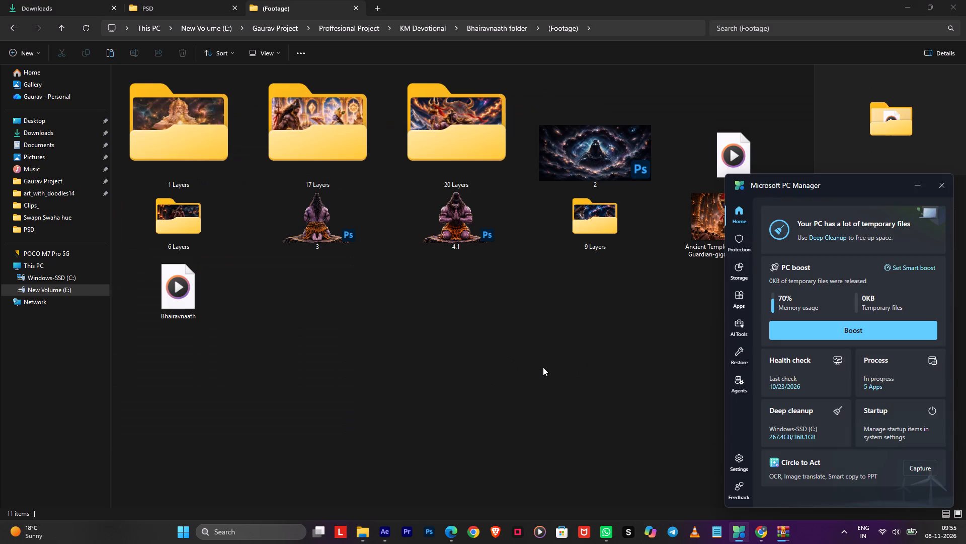
pyautogui.press('space')
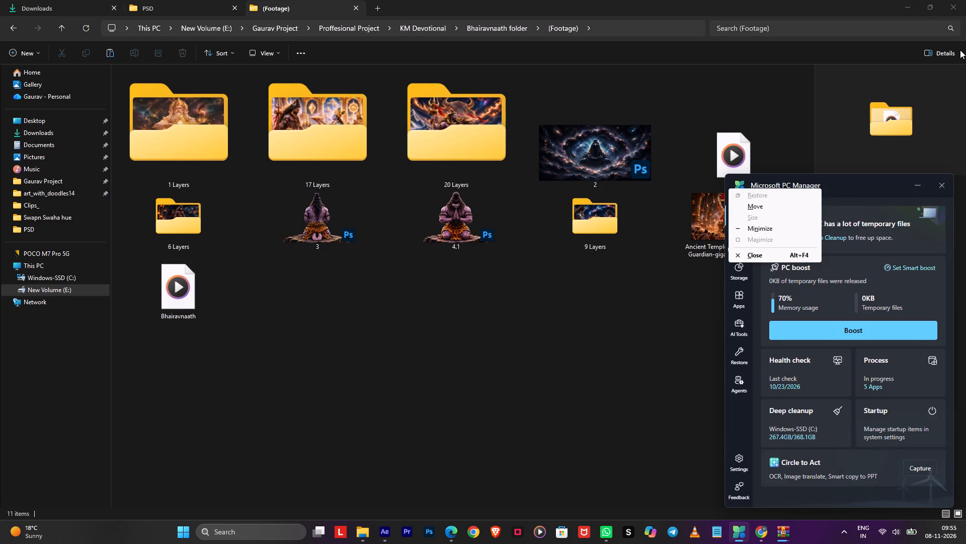
pyautogui.click(843, 196)
pyautogui.click(827, 335)
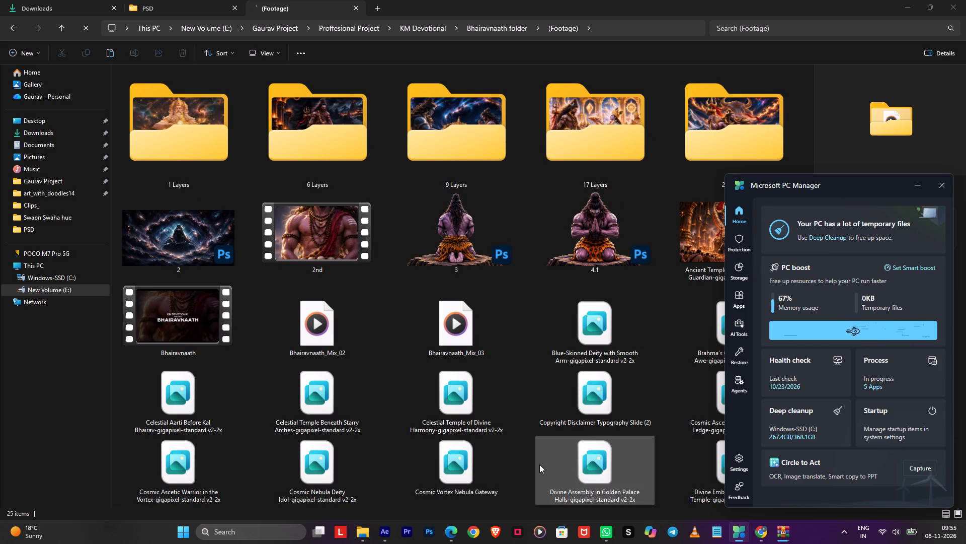
pyautogui.click(863, 334)
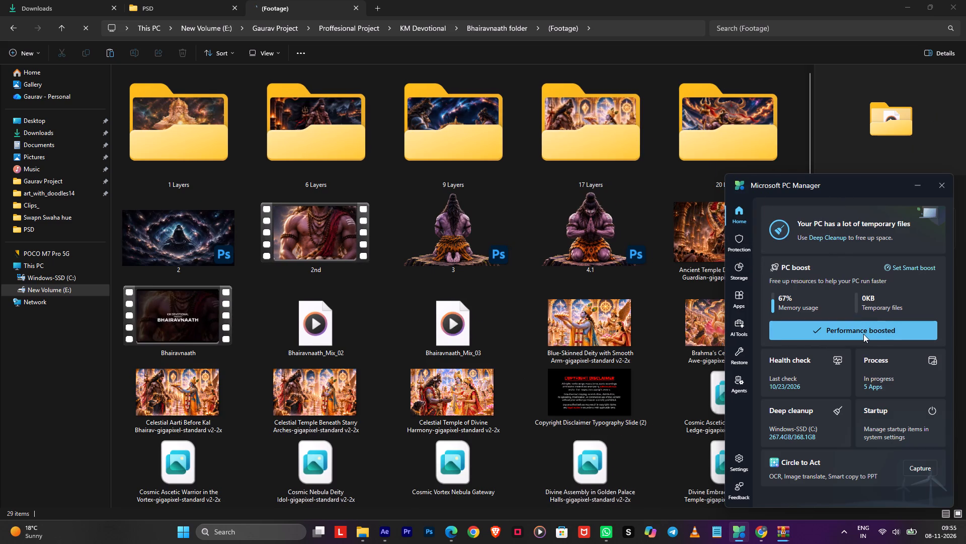
pyautogui.click(863, 334)
# Look through the extracted (Footage) files and open the Bhairavnaath video for playback.
pyautogui.scroll(-2, 577, 392)
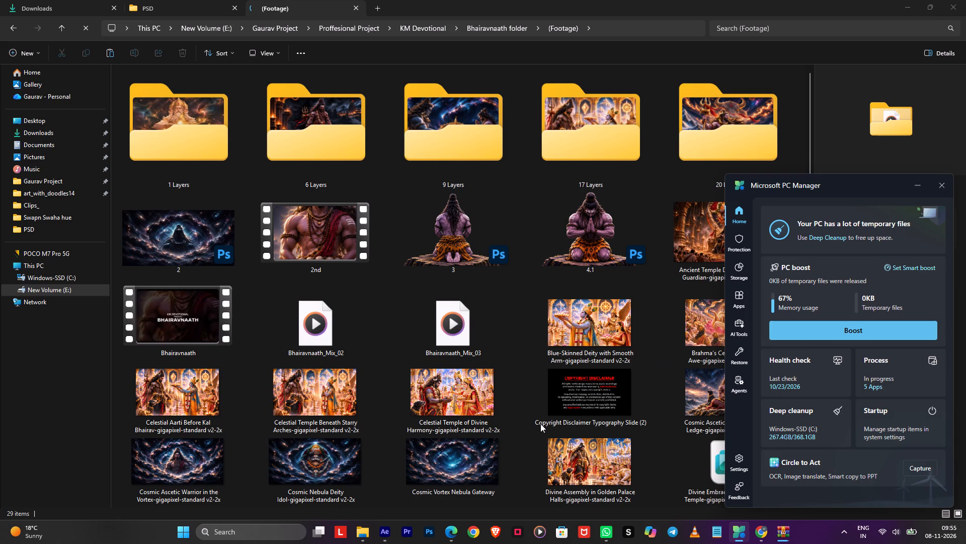
pyautogui.scroll(-2, 536, 417)
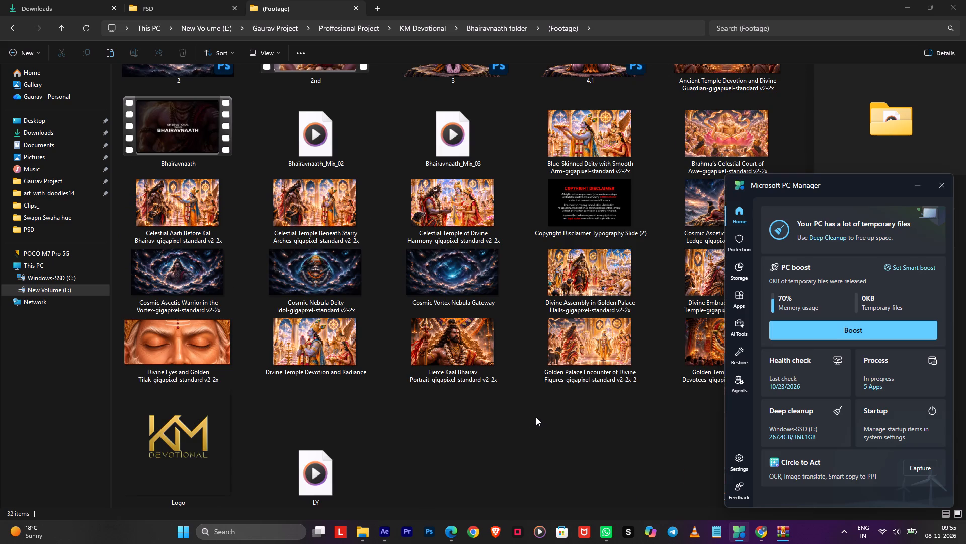
pyautogui.scroll(-4, 536, 417)
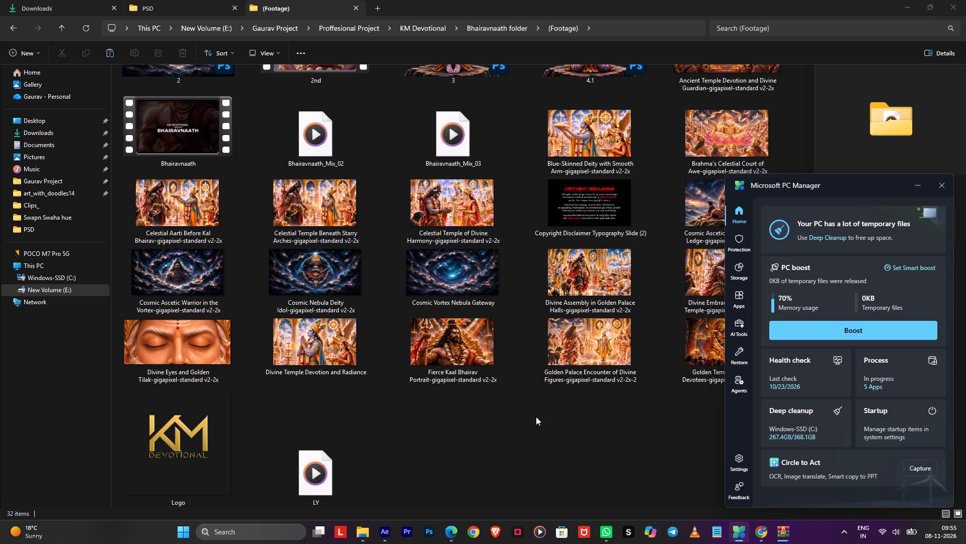
pyautogui.click(593, 55)
pyautogui.scroll(-9, 509, 324)
pyautogui.scroll(4, 511, 337)
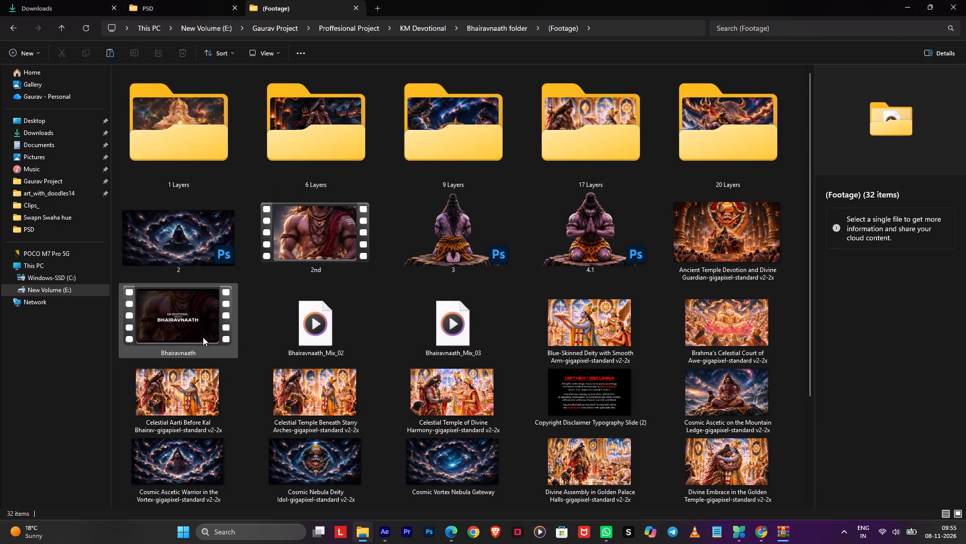
pyautogui.scroll(-3, 242, 256)
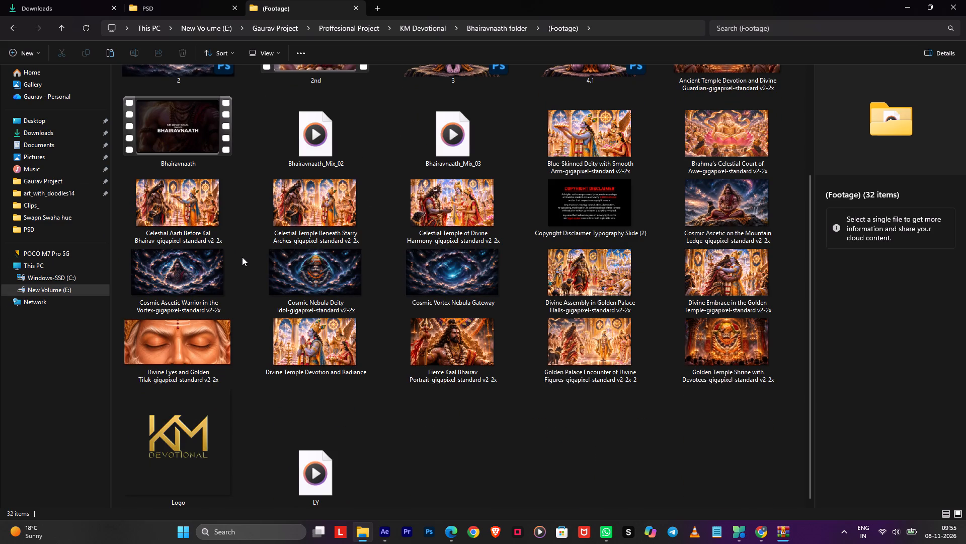
pyautogui.doubleClick(187, 137)
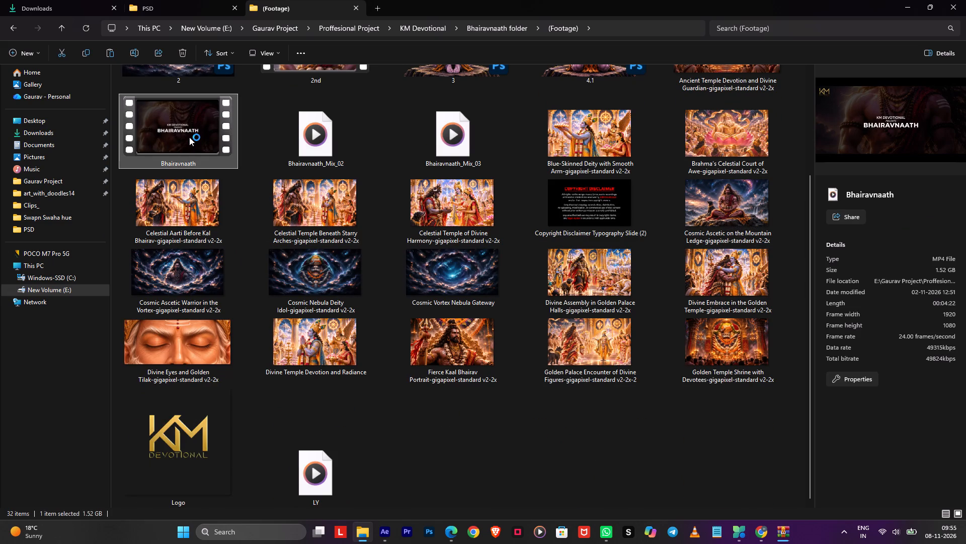
pyautogui.click(189, 137)
pyautogui.doubleClick(189, 137)
# Close the media player without watching the Bhairavnaath video and switch back to After Effects.
pyautogui.click(391, 532)
pyautogui.click(391, 532)
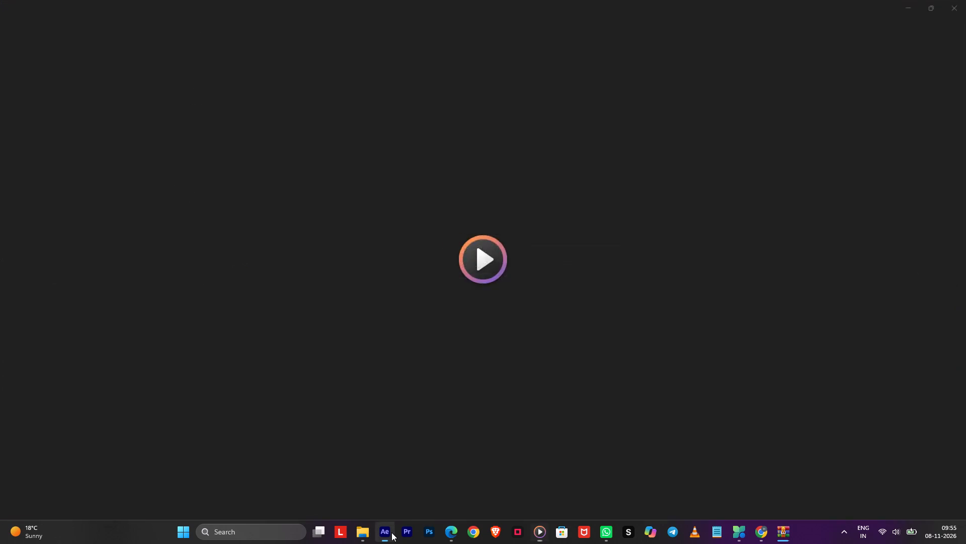
pyautogui.click(391, 532)
pyautogui.click(965, 0)
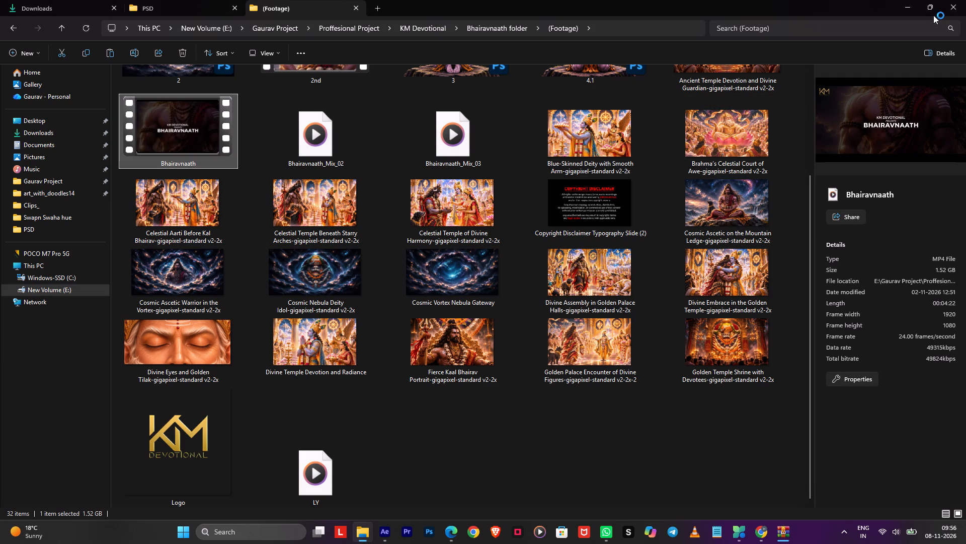
pyautogui.click(393, 536)
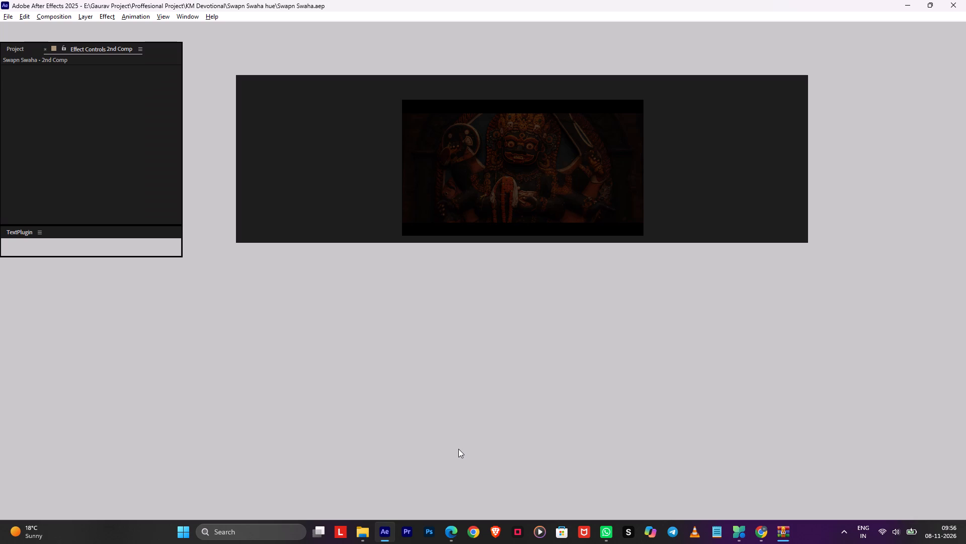
pyautogui.keyDown('ctrl'); pyautogui.click(482, 450); pyautogui.keyUp('ctrl')
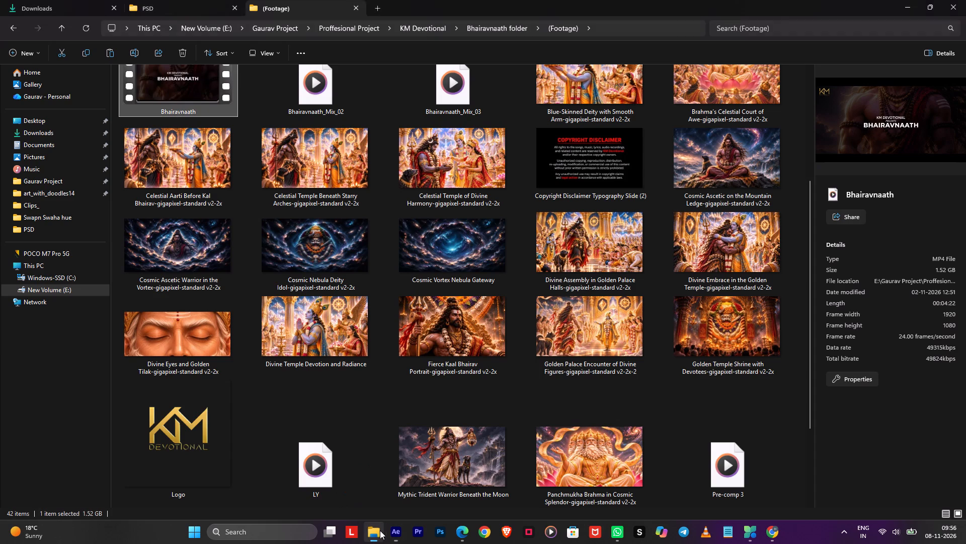
pyautogui.keyDown('ctrl'); pyautogui.scroll(8, 276, 214); pyautogui.keyUp('ctrl')
pyautogui.keyDown('ctrl'); pyautogui.click(276, 214); pyautogui.keyUp('ctrl')
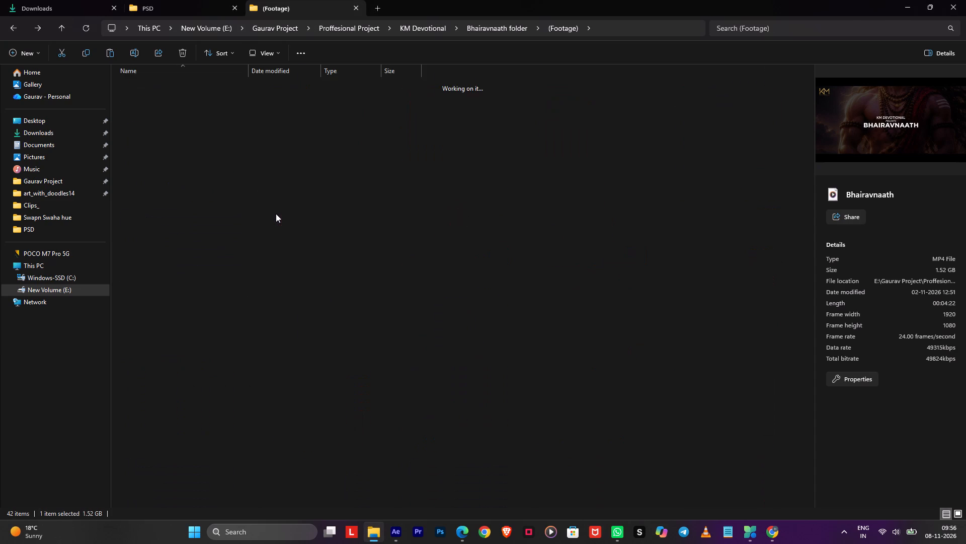
pyautogui.keyDown('ctrl'); pyautogui.tripleClick(168, 105); pyautogui.keyUp('ctrl')
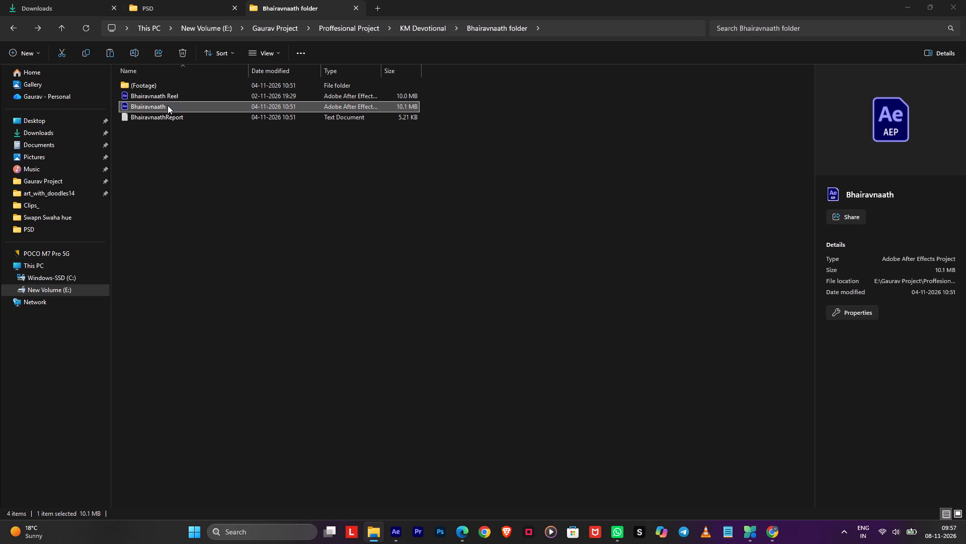
pyautogui.keyDown('ctrl'); pyautogui.tripleClick(168, 105); pyautogui.keyUp('ctrl')
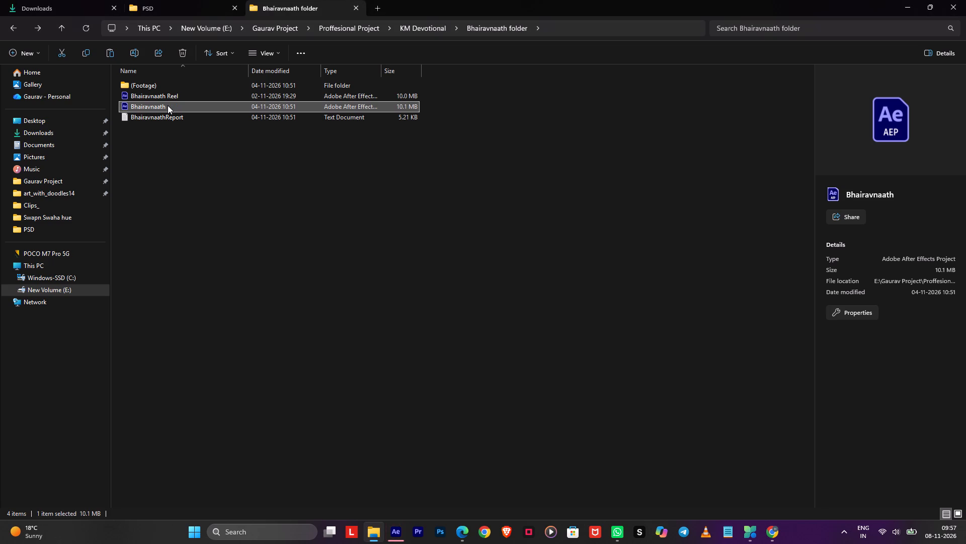
pyautogui.keyDown('ctrl'); pyautogui.click(401, 529); pyautogui.keyUp('ctrl')
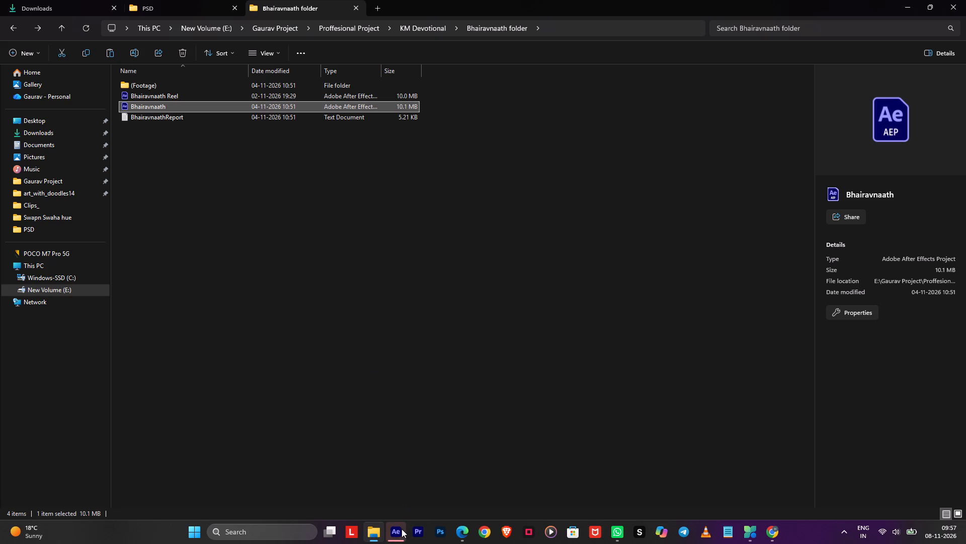
pyautogui.keyDown('ctrl'); pyautogui.click(401, 529); pyautogui.keyUp('ctrl')
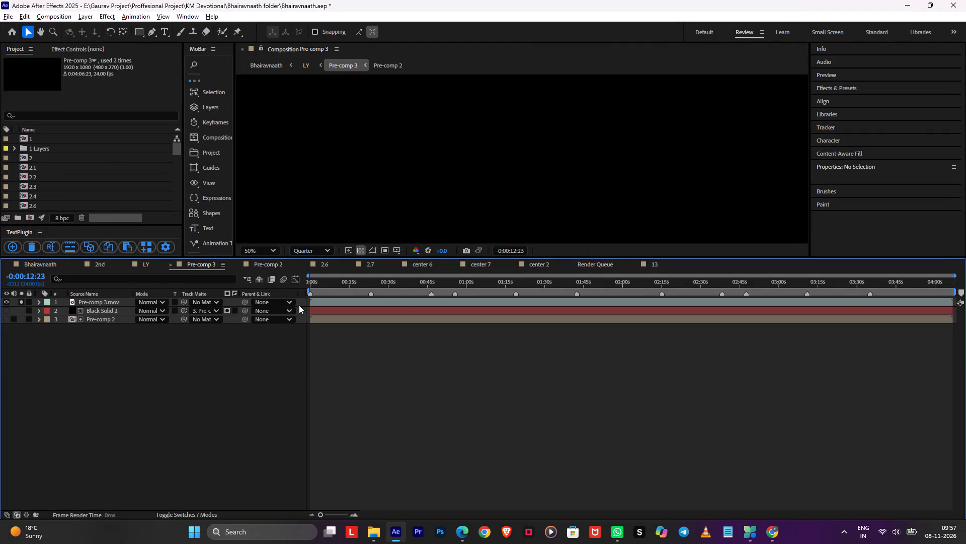
# Go from Pre-comp 3 to the main Bhairavnaath composition and examine its opening title card and singer and lyricist credits.
pyautogui.keyDown('ctrl'); pyautogui.click(330, 284); pyautogui.keyUp('ctrl')
pyautogui.press('Tab')
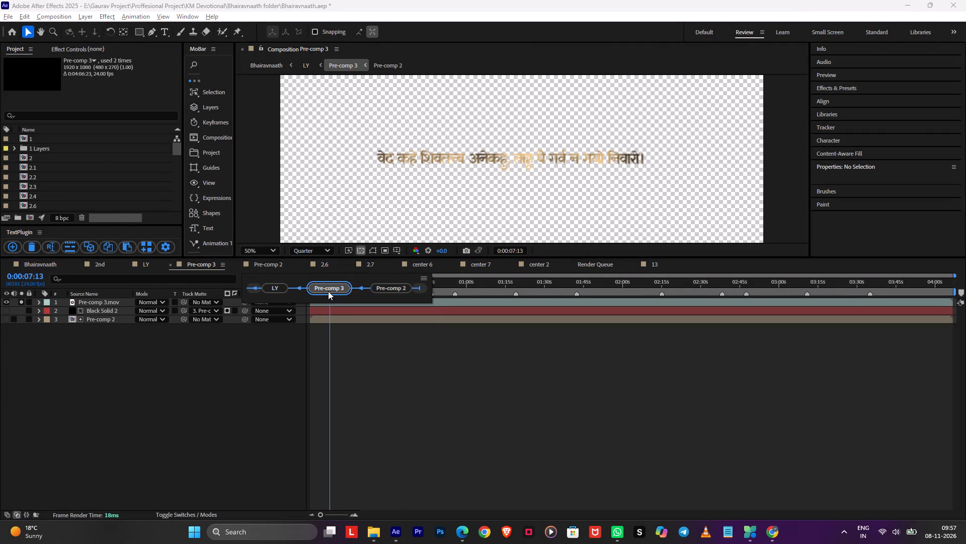
pyautogui.press('Left')
pyautogui.press('Left')
pyautogui.press('Left')
pyautogui.press('Left')
pyautogui.press('Left')
pyautogui.press('Left')
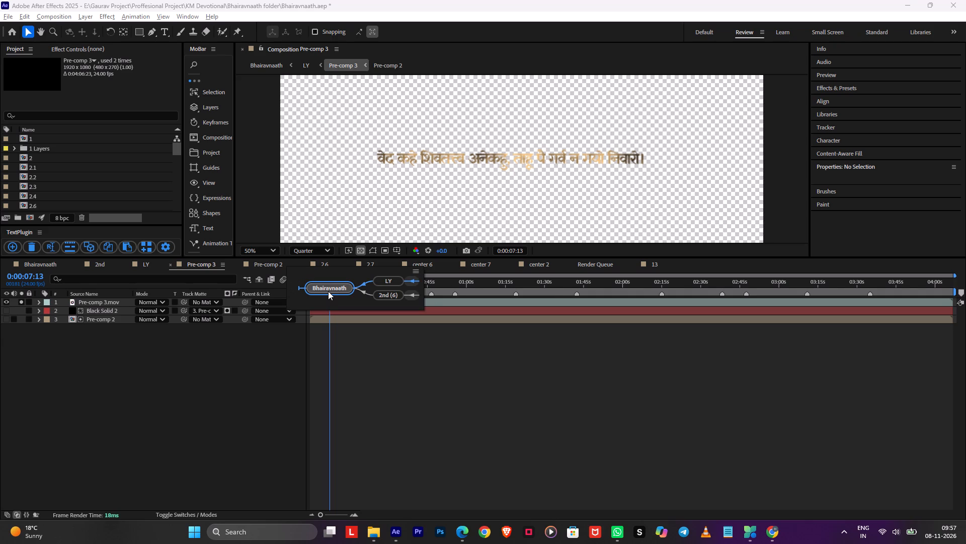
pyautogui.press('Return')
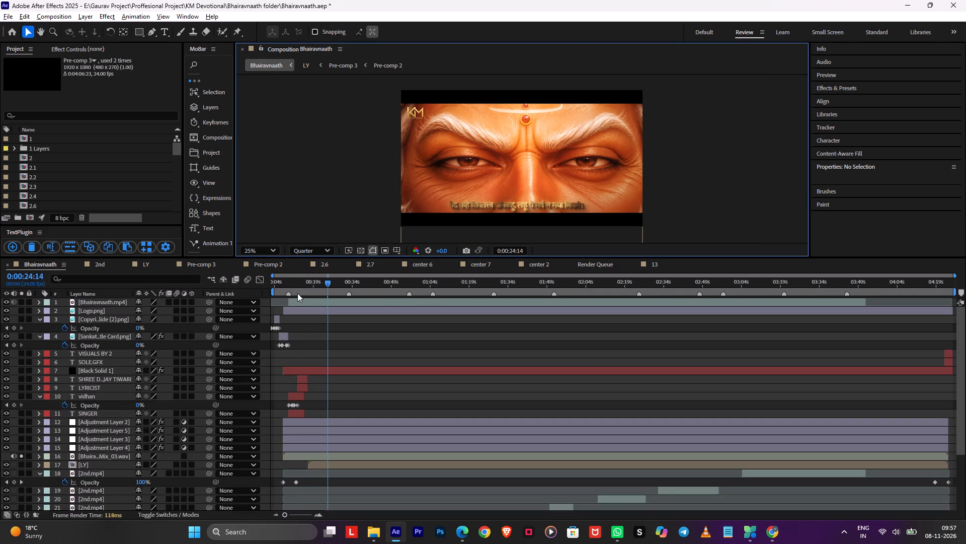
pyautogui.keyDown('ctrl'); pyautogui.moveTo(301, 280); pyautogui.dragTo(301, 290); pyautogui.keyUp('ctrl')
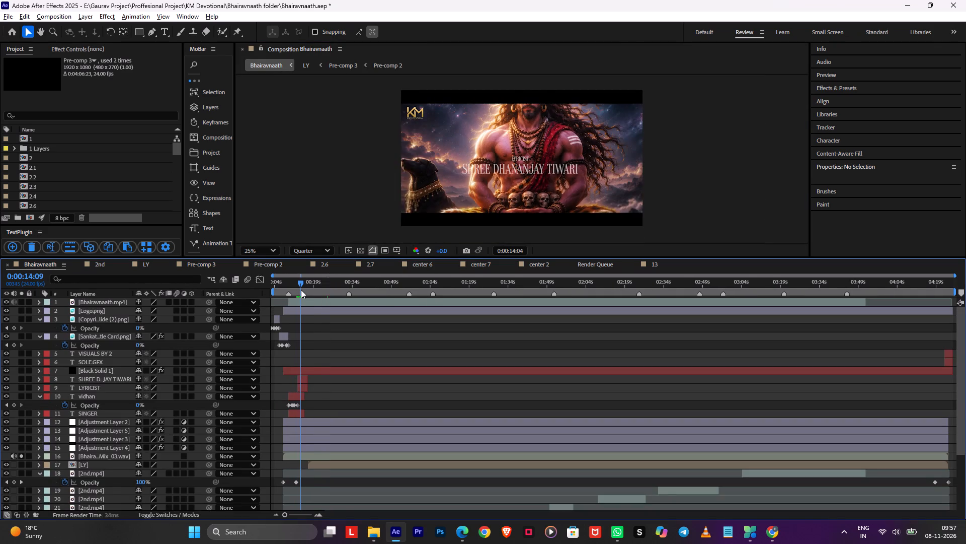
pyautogui.keyDown('ctrl'); pyautogui.moveTo(301, 290); pyautogui.dragTo(294, 293); pyautogui.keyUp('ctrl')
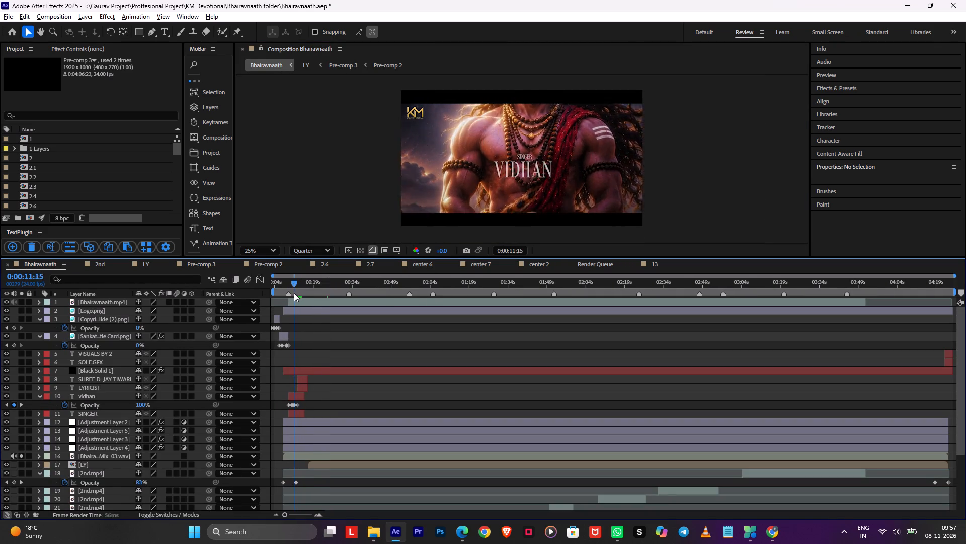
pyautogui.keyDown('ctrl'); pyautogui.moveTo(294, 293); pyautogui.dragTo(288, 298); pyautogui.keyUp('ctrl')
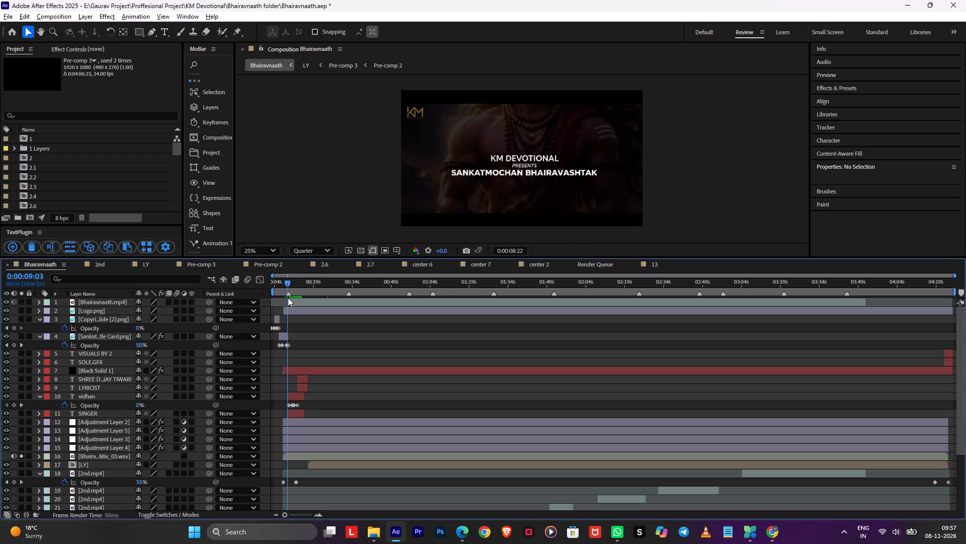
pyautogui.keyDown('ctrl'); pyautogui.moveTo(288, 298); pyautogui.dragTo(283, 299); pyautogui.keyUp('ctrl')
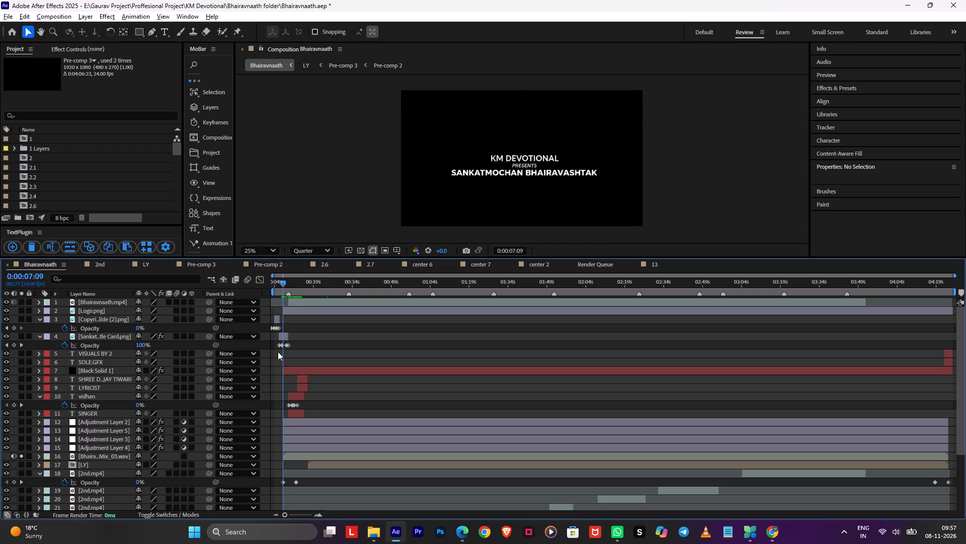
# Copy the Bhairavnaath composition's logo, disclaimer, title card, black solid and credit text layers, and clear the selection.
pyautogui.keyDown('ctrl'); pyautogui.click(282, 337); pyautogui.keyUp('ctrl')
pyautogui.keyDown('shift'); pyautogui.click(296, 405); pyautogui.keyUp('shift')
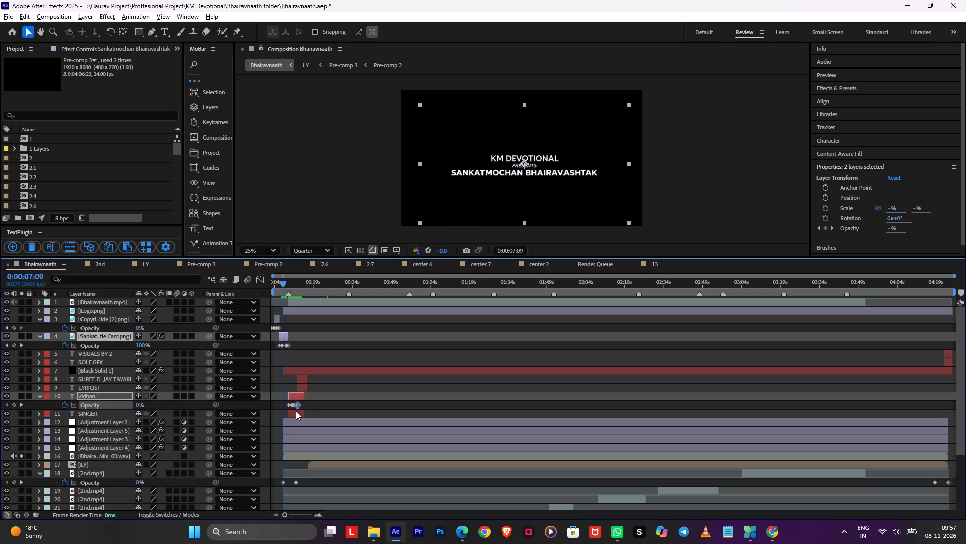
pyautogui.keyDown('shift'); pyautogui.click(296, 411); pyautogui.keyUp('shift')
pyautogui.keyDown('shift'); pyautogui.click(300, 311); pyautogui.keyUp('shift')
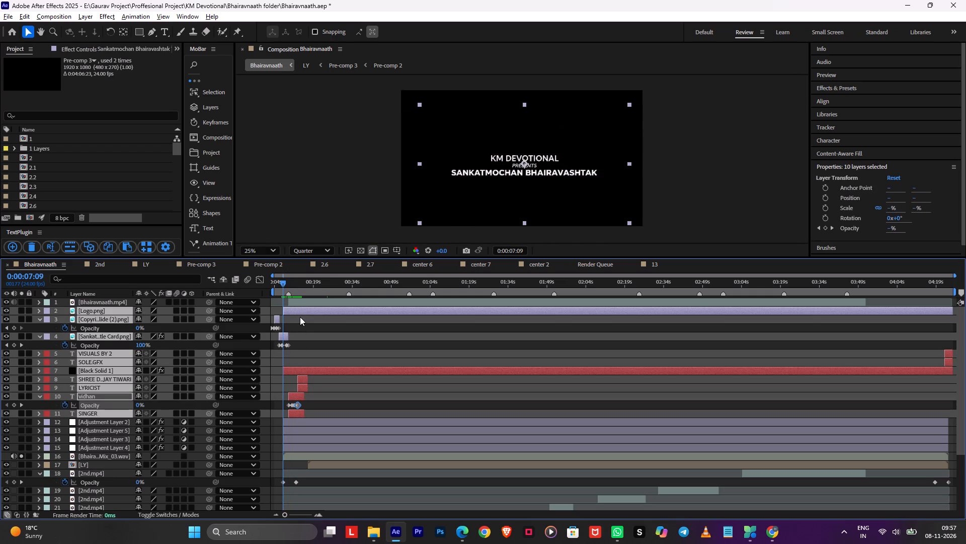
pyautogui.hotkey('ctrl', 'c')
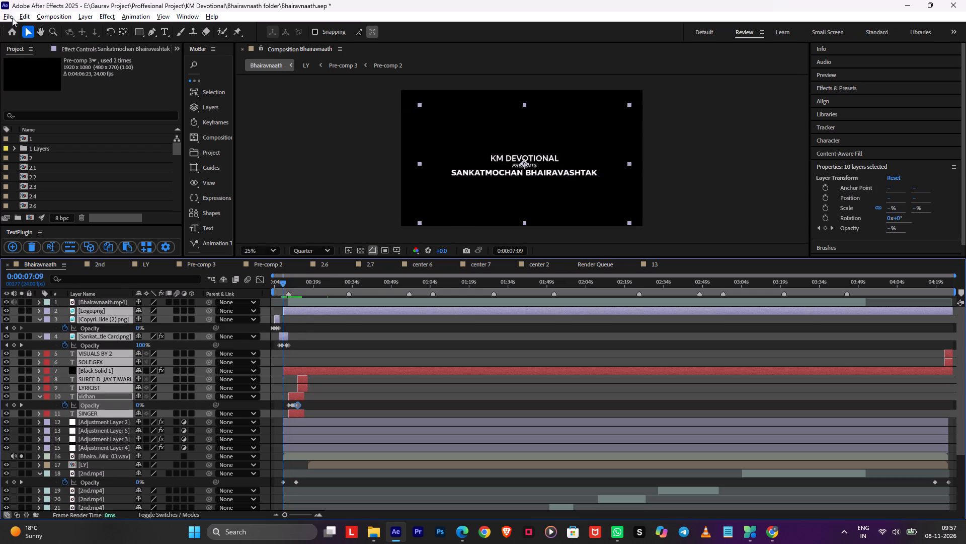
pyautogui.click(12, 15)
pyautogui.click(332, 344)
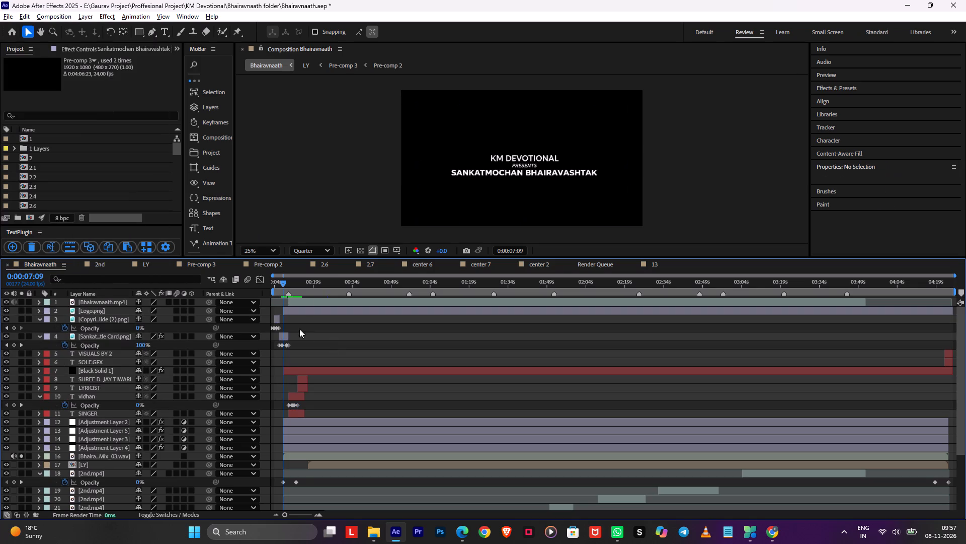
# Select the ten layers from Logo.png through SINGER, collapse their properties, and copy them at the earliest layer's start.
pyautogui.click(294, 311)
pyautogui.keyDown('shift'); pyautogui.click(292, 409); pyautogui.keyUp('shift')
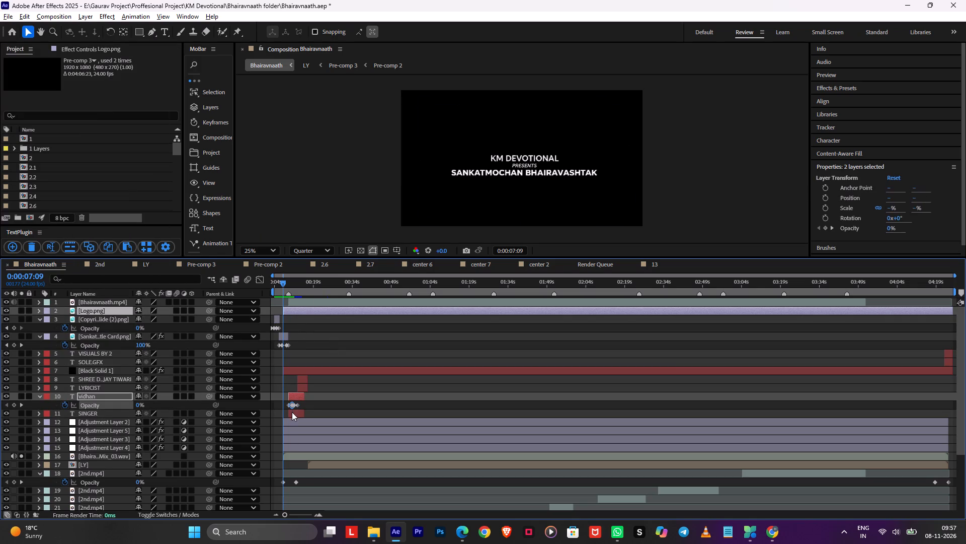
pyautogui.keyDown('shift'); pyautogui.click(292, 415); pyautogui.keyUp('shift')
pyautogui.write('tt')
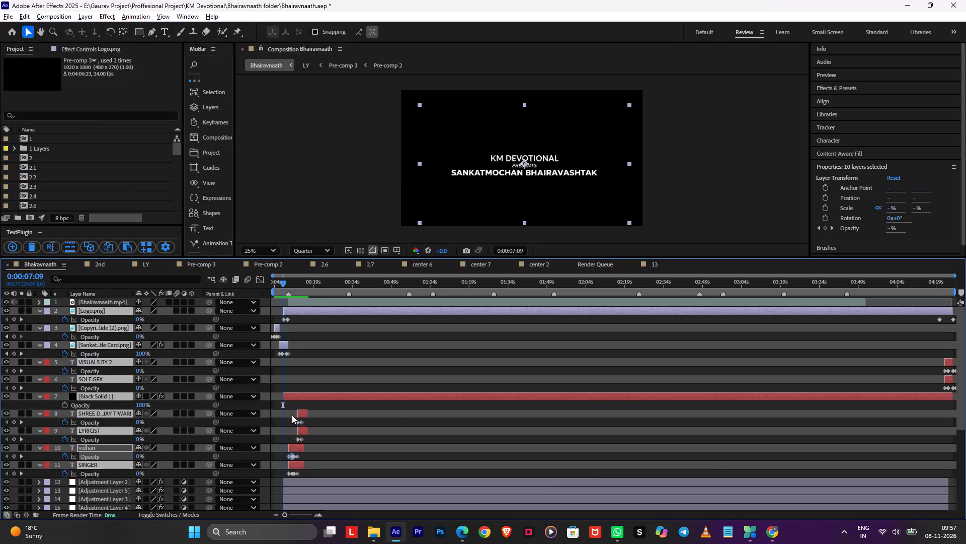
pyautogui.press('i')
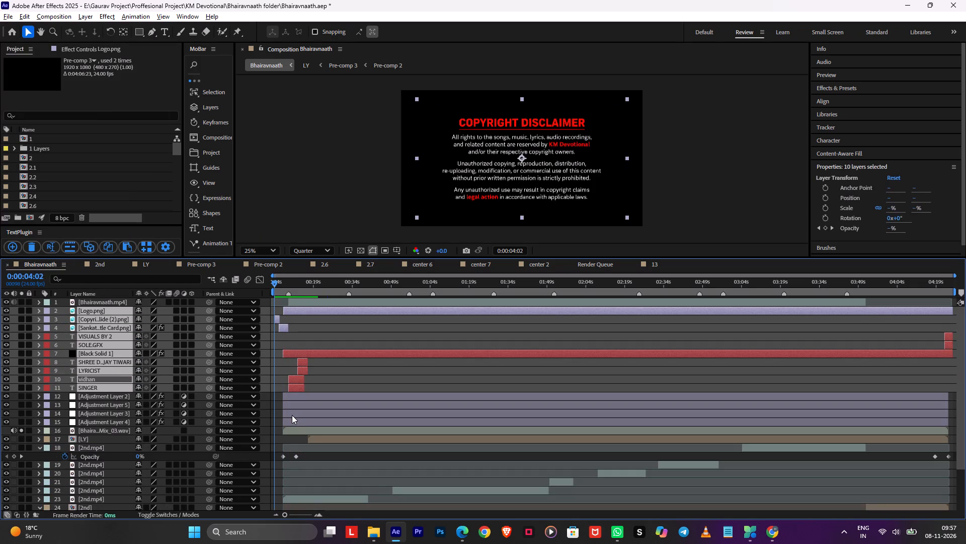
pyautogui.hotkey('ctrl', 'c')
# Reopen the recent Swapn Swaha project, discarding the changes to the Bhairavnaath project.
pyautogui.click(9, 16)
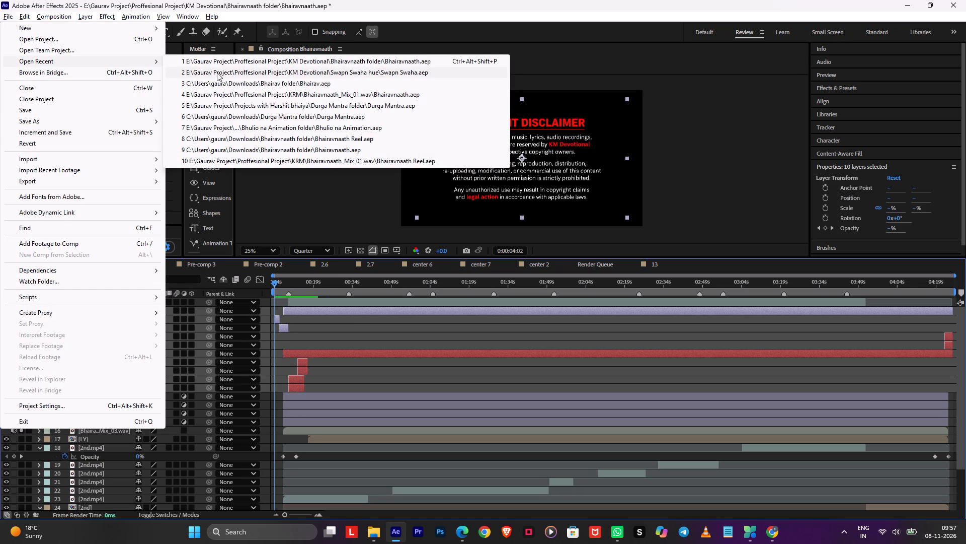
pyautogui.click(217, 73)
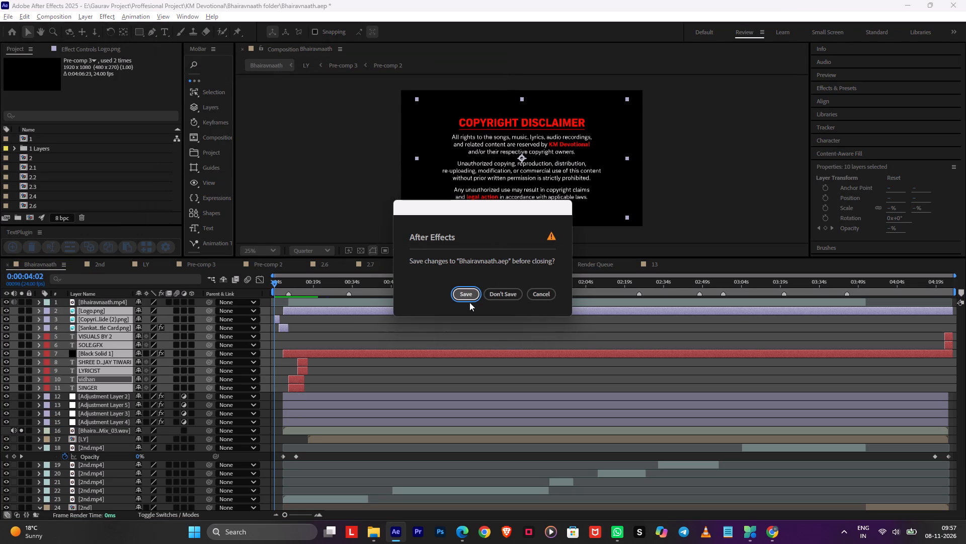
pyautogui.click(495, 294)
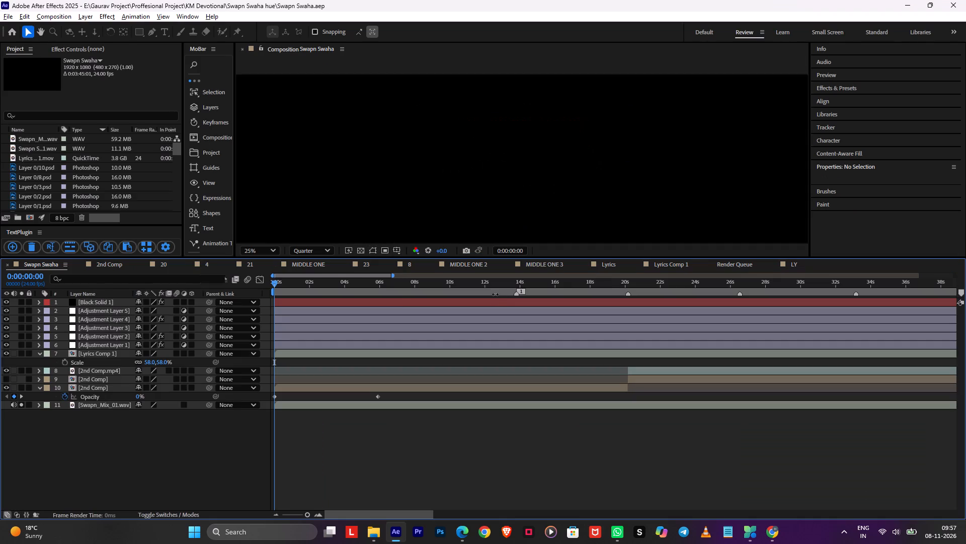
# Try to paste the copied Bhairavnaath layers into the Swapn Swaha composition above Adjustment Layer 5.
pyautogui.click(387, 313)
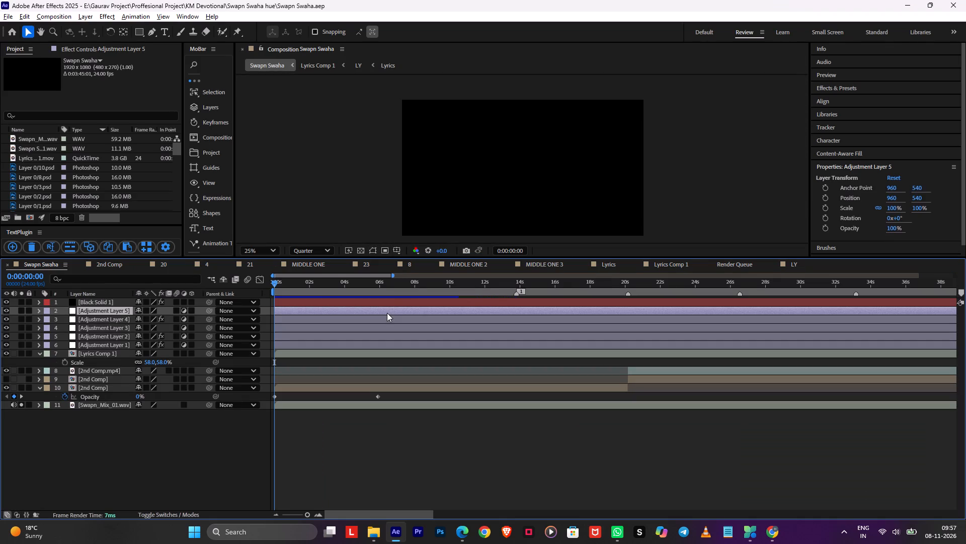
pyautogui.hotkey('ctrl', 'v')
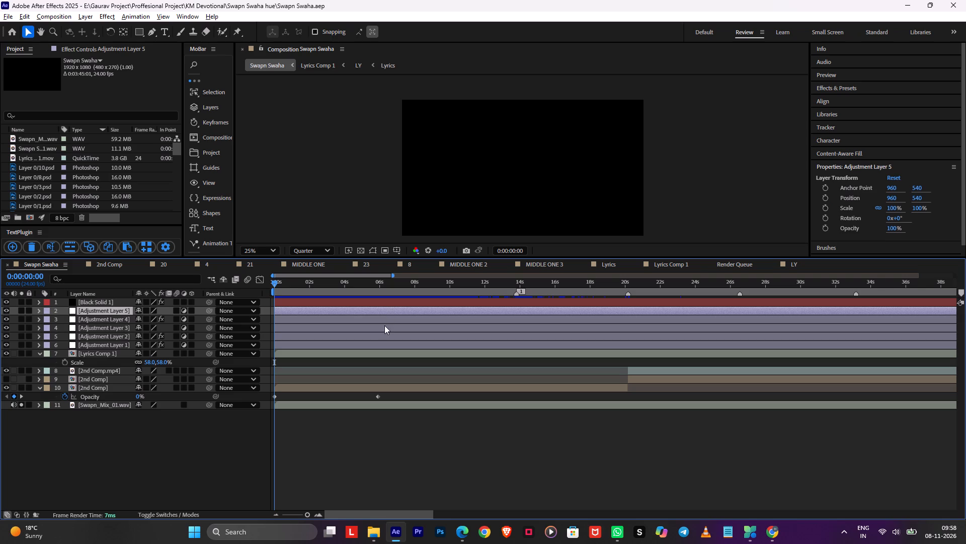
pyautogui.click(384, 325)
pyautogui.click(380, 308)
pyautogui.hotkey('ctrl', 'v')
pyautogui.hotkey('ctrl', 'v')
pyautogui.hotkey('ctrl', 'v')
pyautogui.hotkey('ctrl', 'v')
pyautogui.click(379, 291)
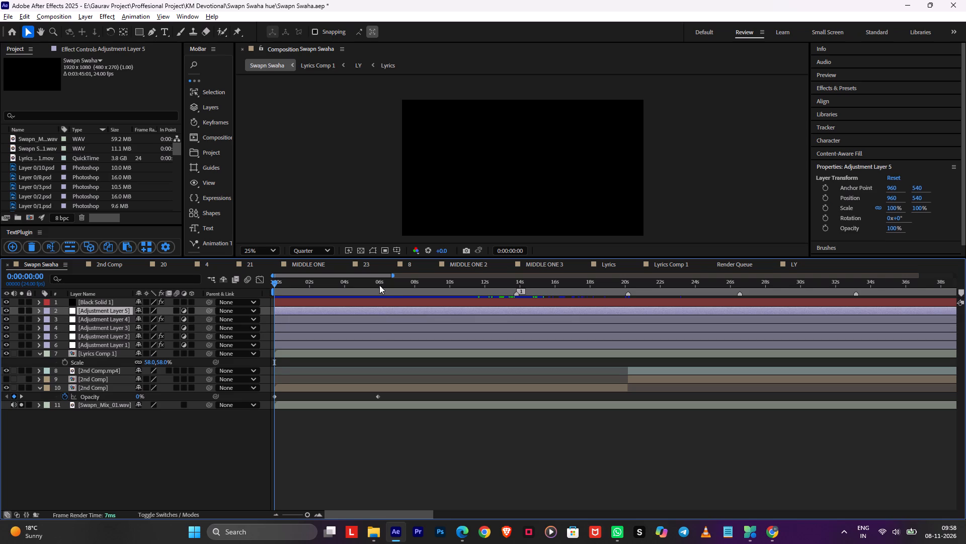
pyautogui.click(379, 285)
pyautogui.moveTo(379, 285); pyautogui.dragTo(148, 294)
# Reopen the recent Bhairavnaath project and copy its ten layers from Logo.png through SINGER.
pyautogui.click(9, 11)
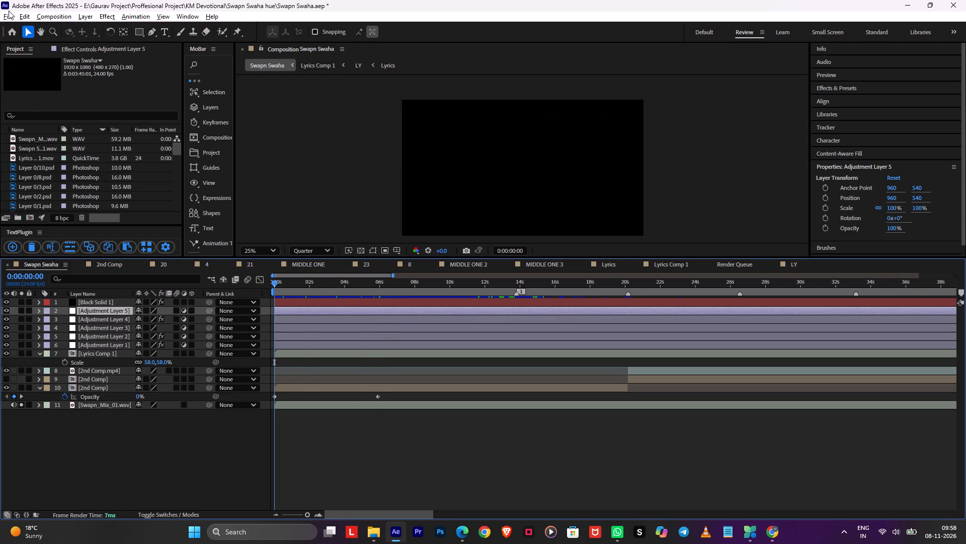
pyautogui.click(9, 17)
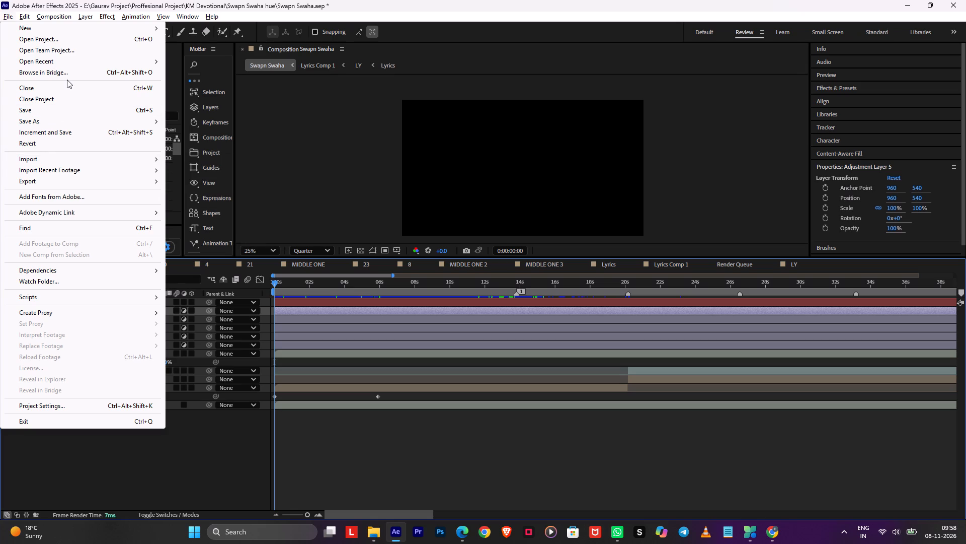
pyautogui.click(267, 70)
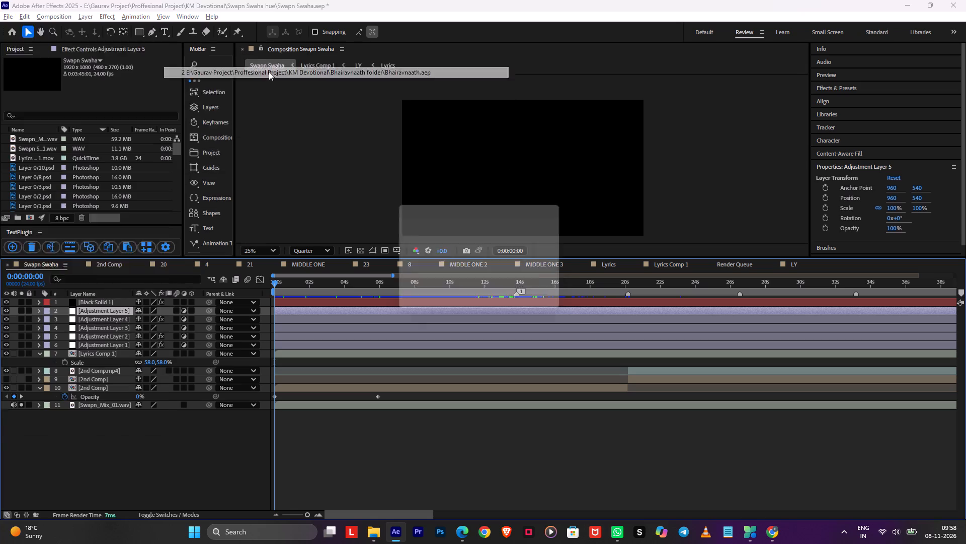
pyautogui.click(466, 291)
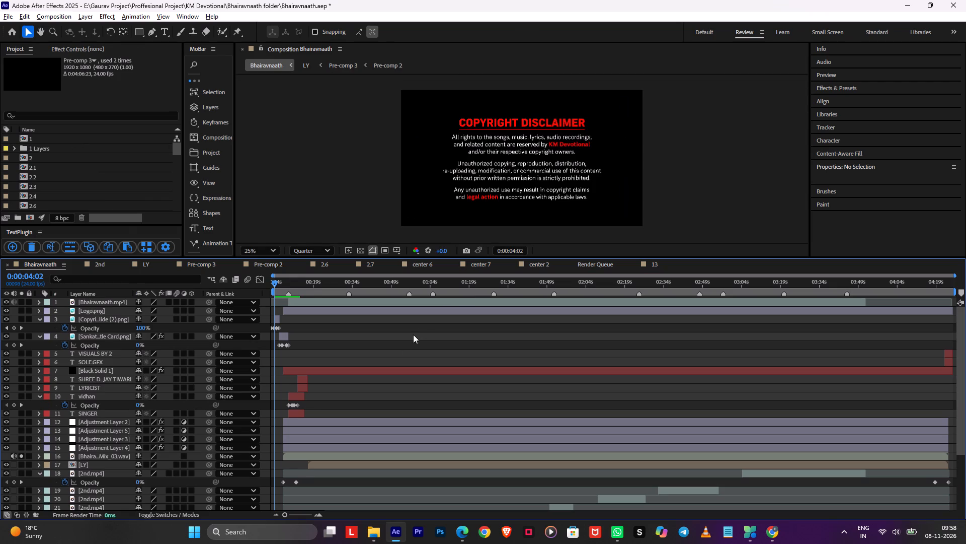
pyautogui.click(291, 313)
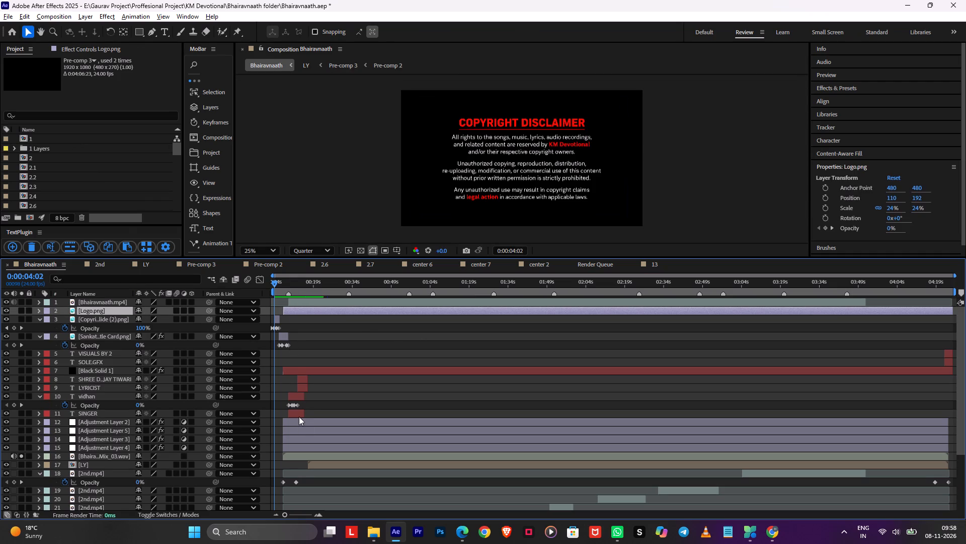
pyautogui.keyDown('shift'); pyautogui.click(298, 413); pyautogui.keyUp('shift')
pyautogui.hotkey('ctrl', 'c')
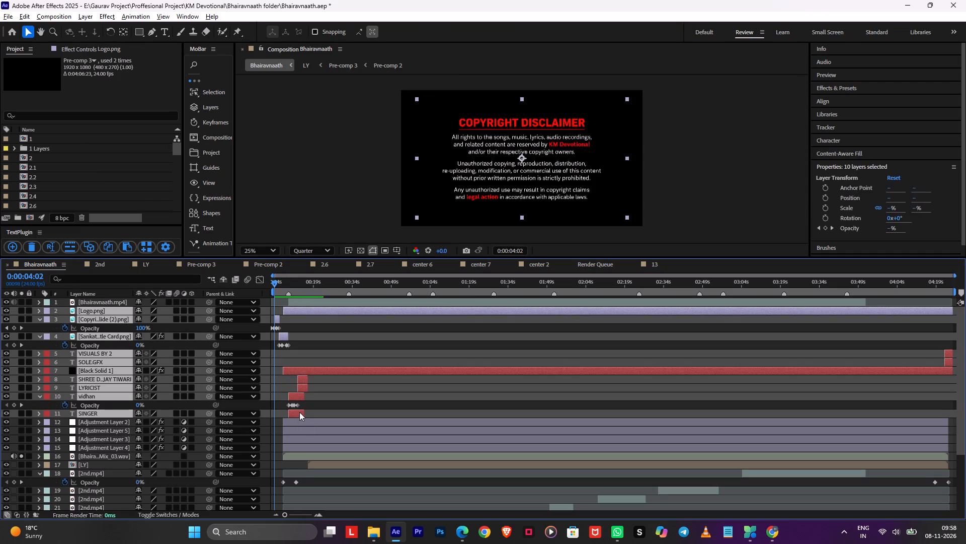
pyautogui.hotkey('ctrl', 'c')
pyautogui.hotkey('ctrl', 'c')
# Reopen the recent Swapn Swaha project and paste the ten copied layers above Adjustment Layer 5.
pyautogui.click(4, 17)
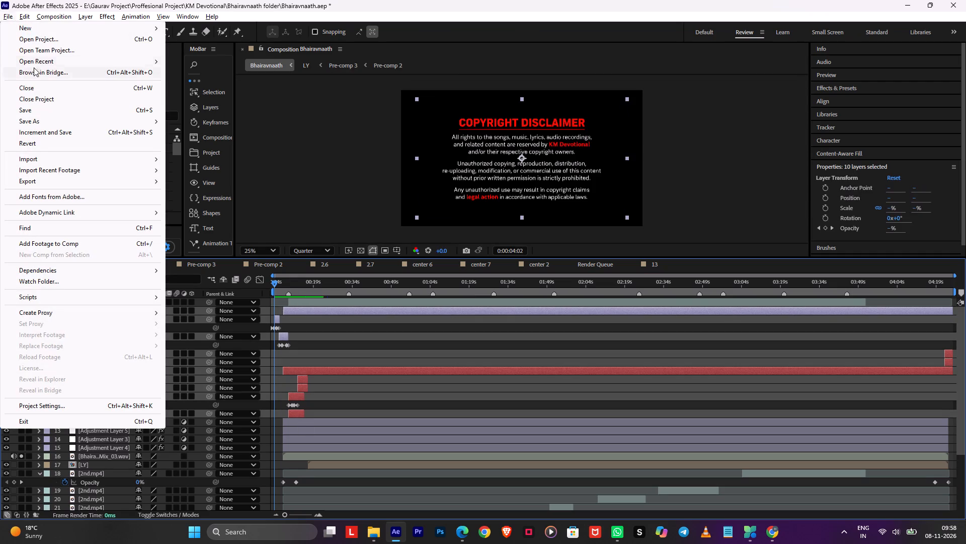
pyautogui.click(286, 70)
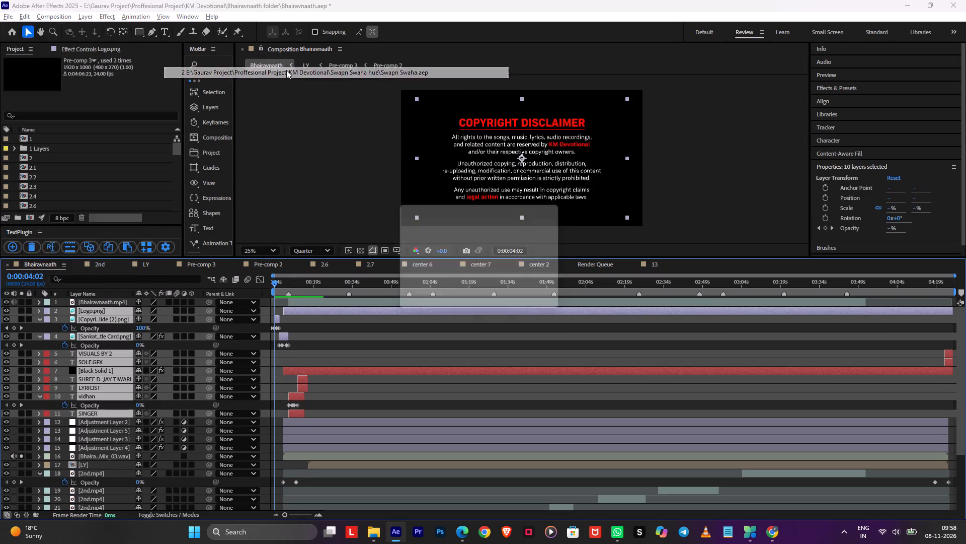
pyautogui.click(472, 290)
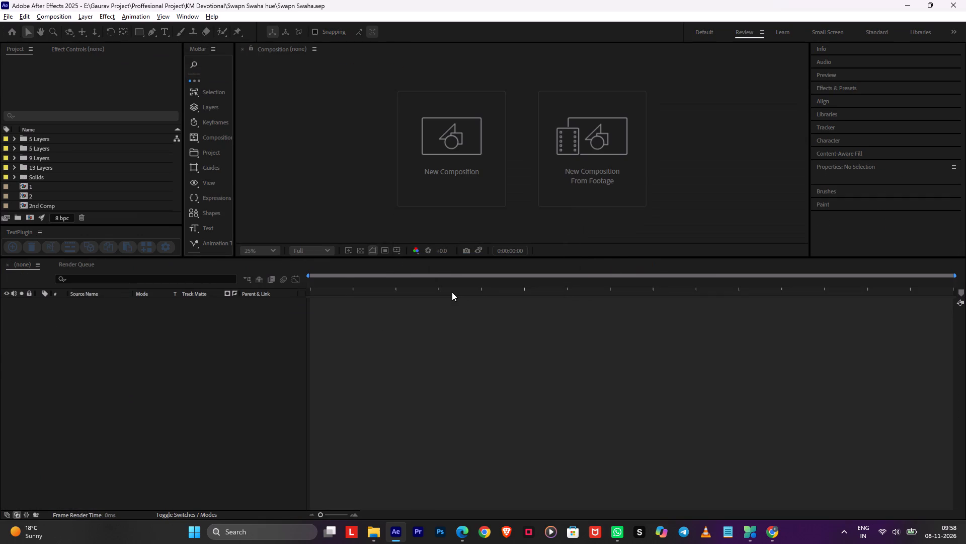
pyautogui.click(288, 314)
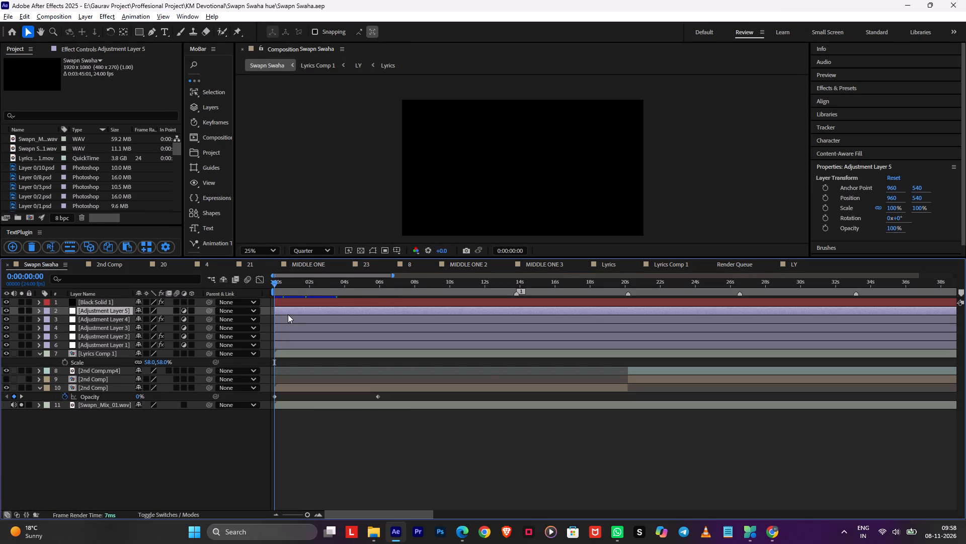
pyautogui.hotkey('ctrl', 'v')
pyautogui.click(291, 339)
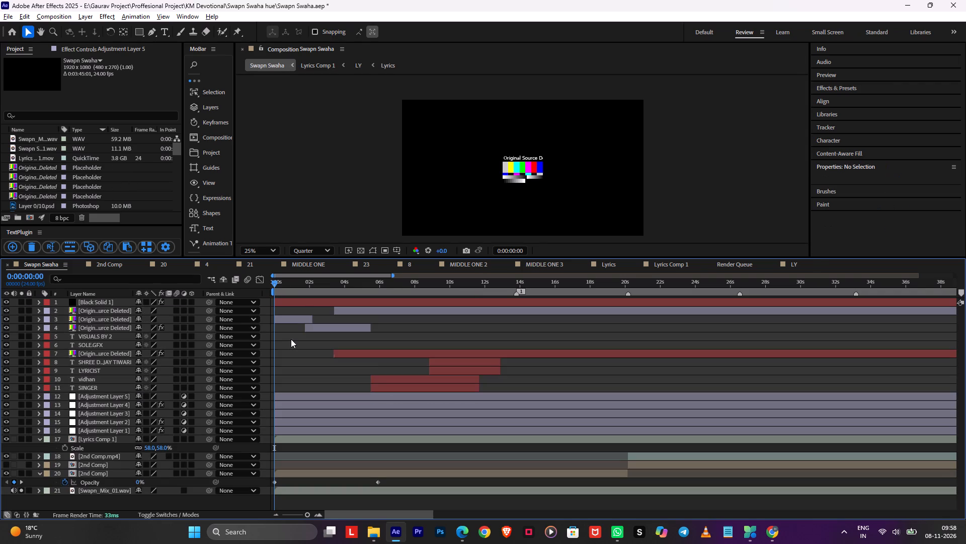
# Review the pasted credit, logo and title card layers between about 4 and 10 seconds in the composition.
pyautogui.click(389, 282)
pyautogui.click(382, 312)
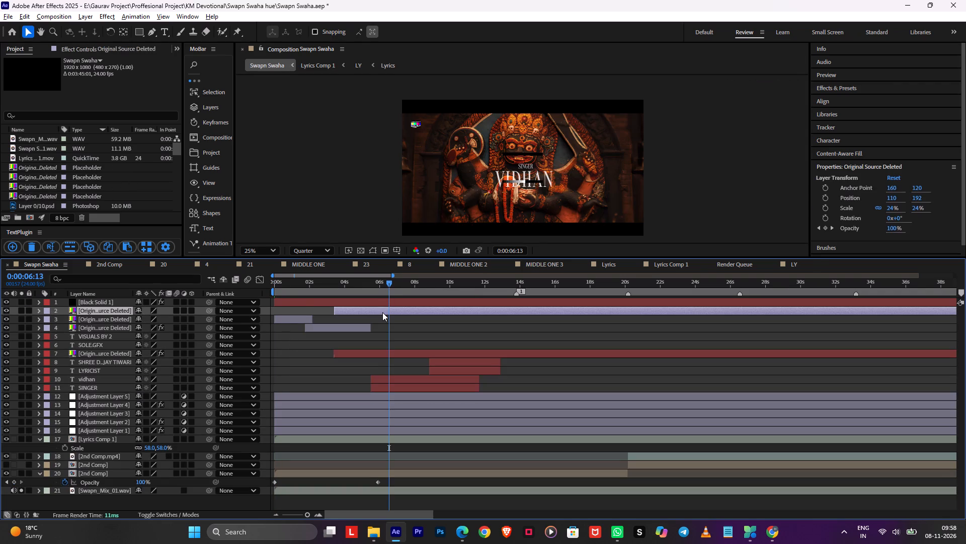
pyautogui.moveTo(420, 283); pyautogui.dragTo(452, 285)
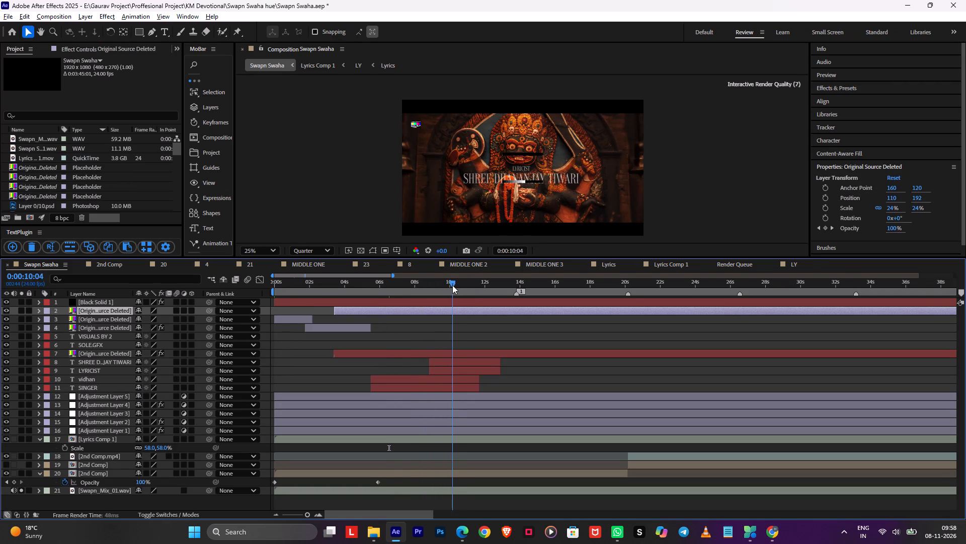
pyautogui.moveTo(452, 285); pyautogui.dragTo(351, 297)
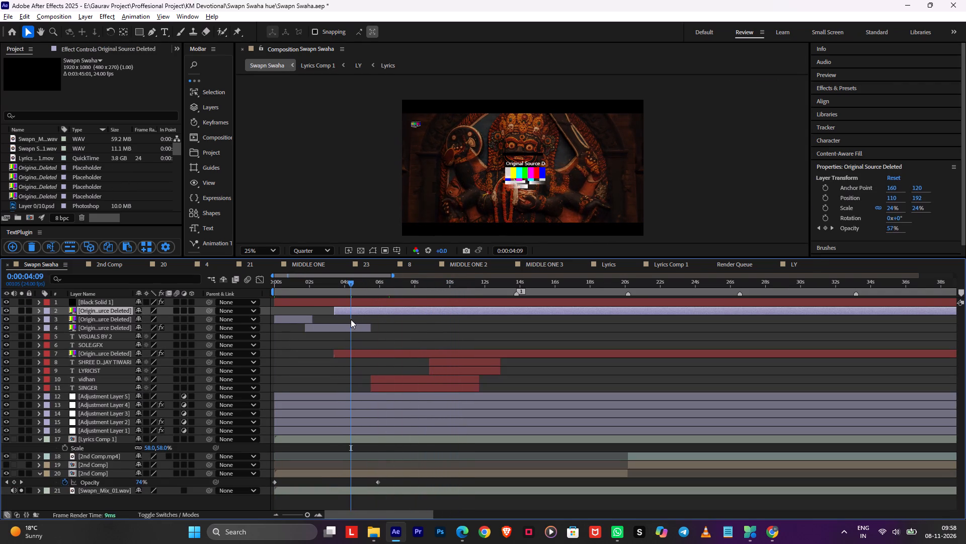
pyautogui.click(352, 330)
pyautogui.rightClick(356, 331)
pyautogui.click(334, 345)
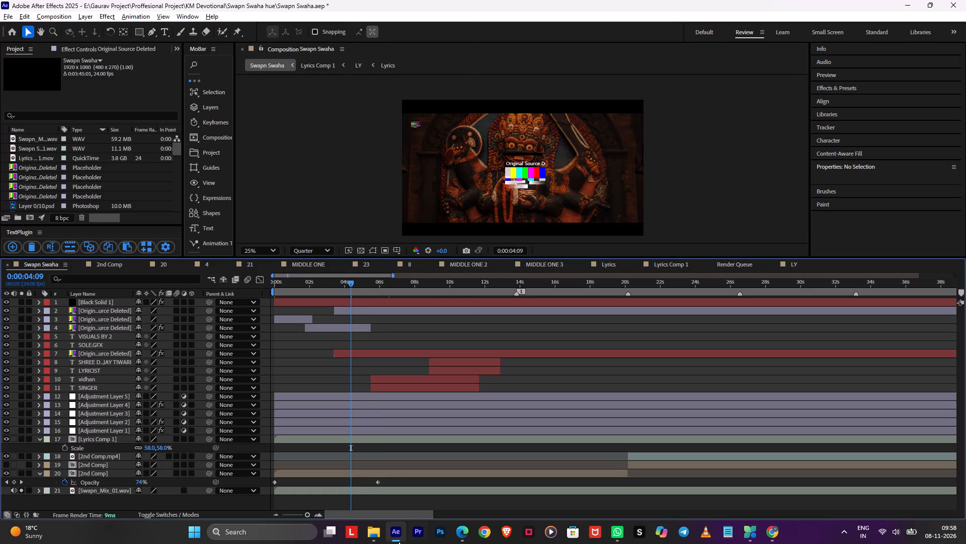
# In File Explorer, open the Bhairavnaath folder's (Footage) folder and select the Sankatmochan Bhairavashtak Title Card image.
pyautogui.click(373, 535)
pyautogui.click(180, 0)
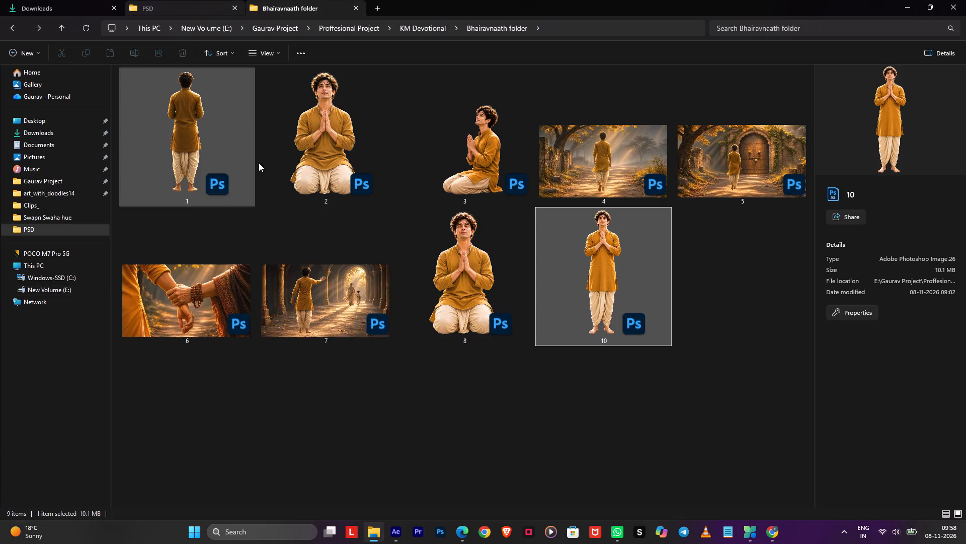
pyautogui.hotkey('alt', 'Tab')
pyautogui.hotkey('alt', 'Tab')
pyautogui.click(290, 0)
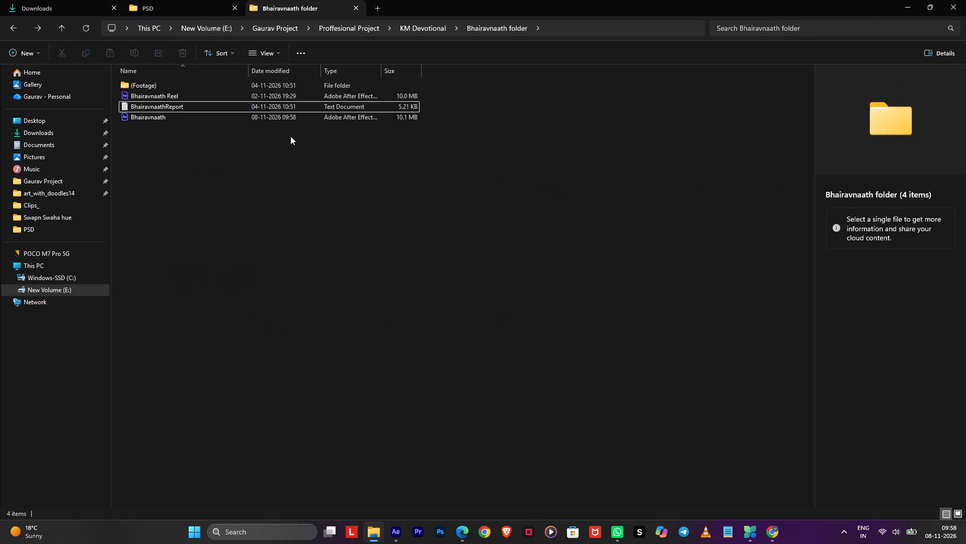
pyautogui.doubleClick(294, 83)
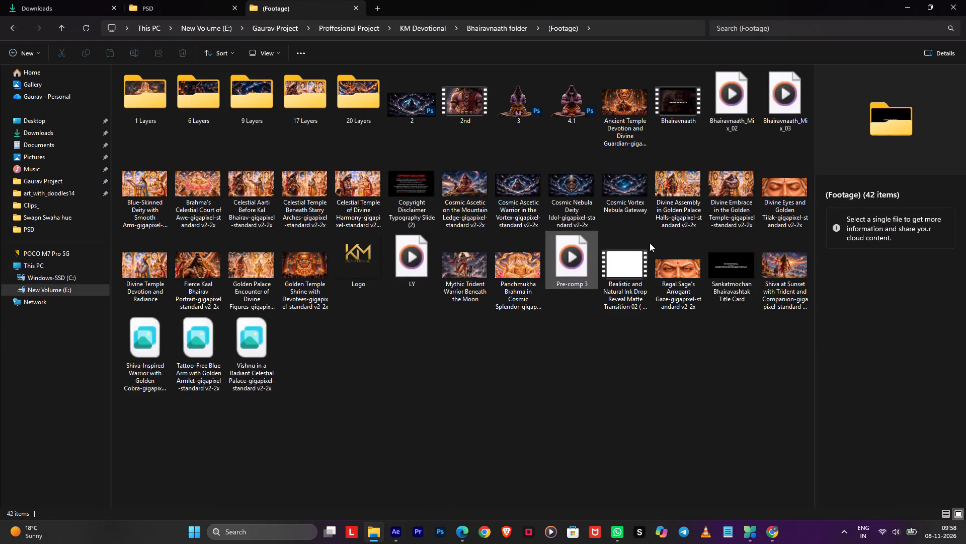
pyautogui.click(729, 289)
pyautogui.hotkey('alt', 'Tab')
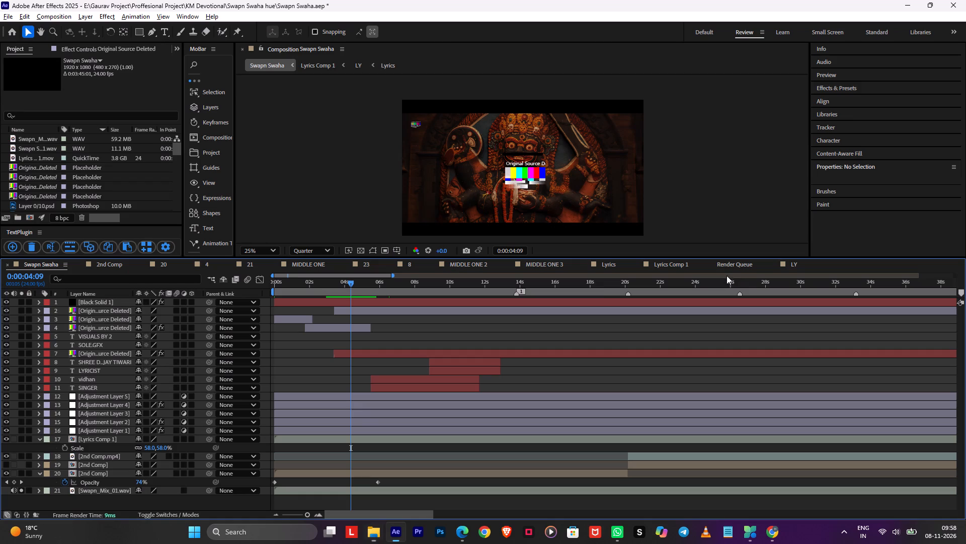
# Reveal the logo placeholder layer's source in the Swapn Swaha project.
pyautogui.click(387, 311)
pyautogui.rightClick(387, 311)
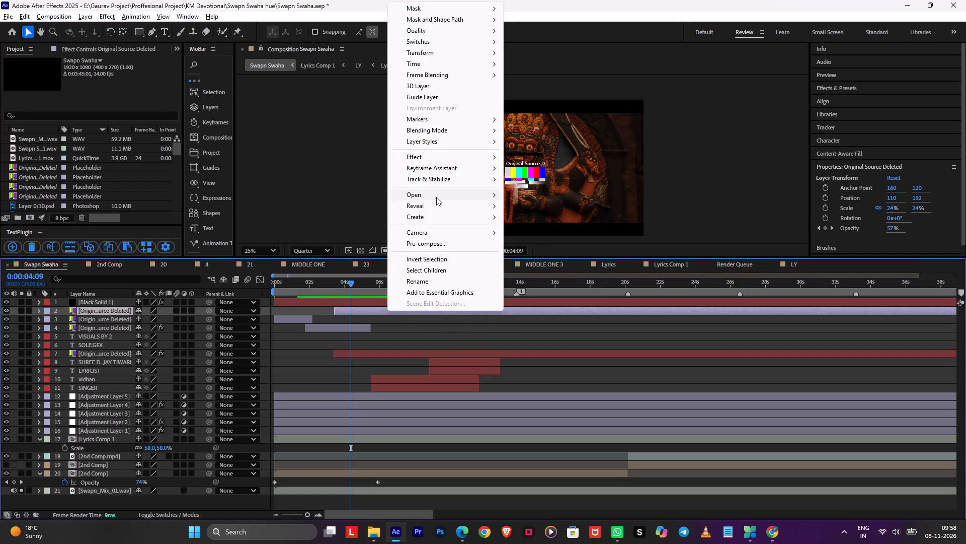
pyautogui.click(586, 208)
pyautogui.click(563, 218)
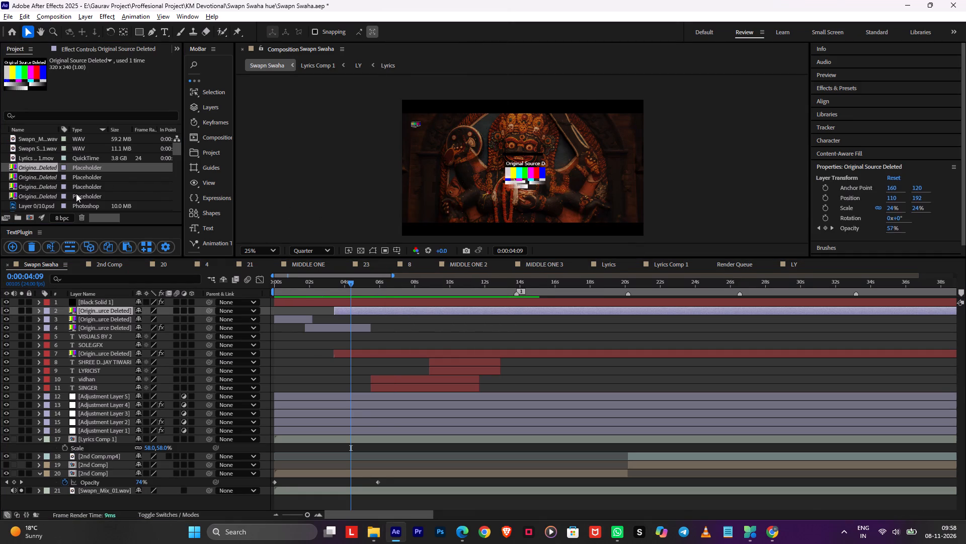
# Import the Sankatmochan Bhairavashtak Title Card image from File Explorer and place it as the composition's top layer.
pyautogui.hotkey('alt', 'Tab')
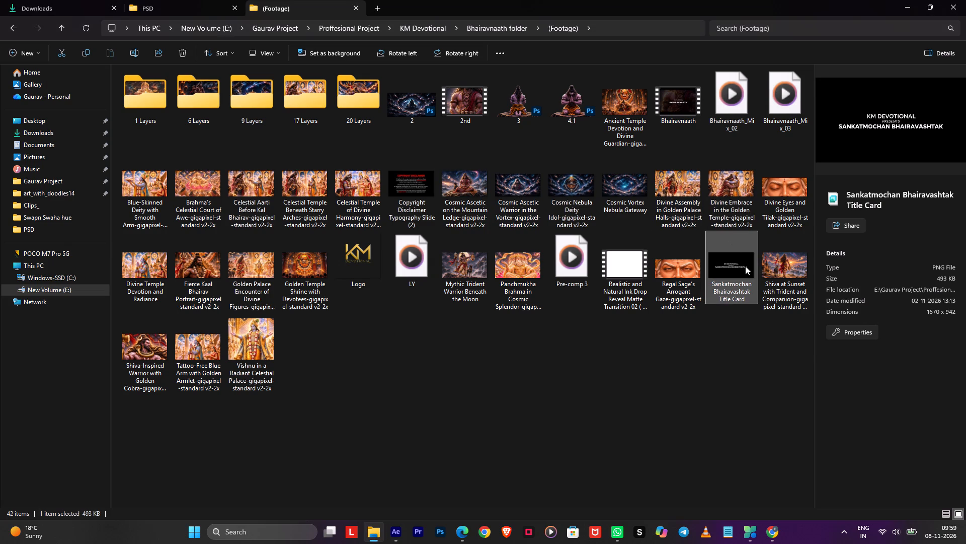
pyautogui.moveTo(745, 266); pyautogui.dragTo(46, 169)
pyautogui.hotkey('alt', 'Tab')
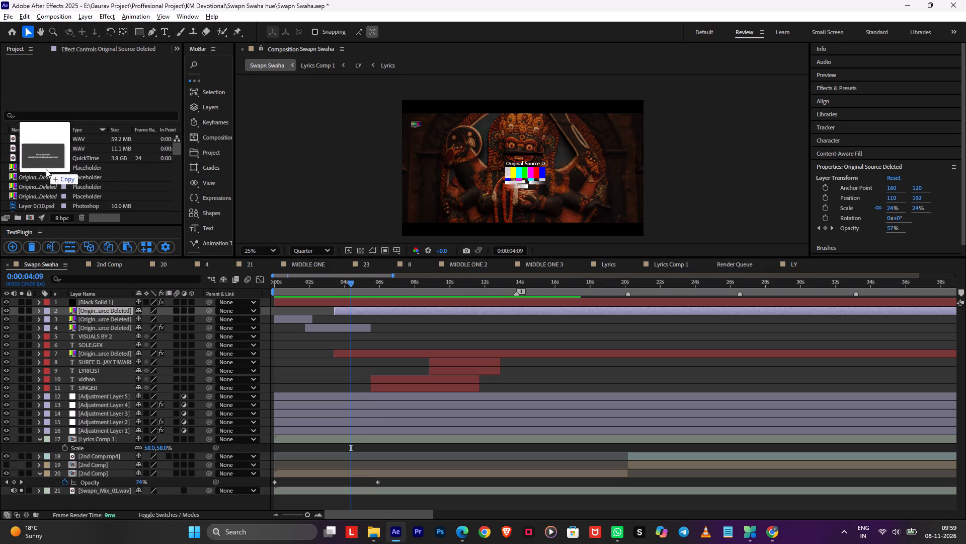
pyautogui.moveTo(46, 169); pyautogui.dragTo(339, 335)
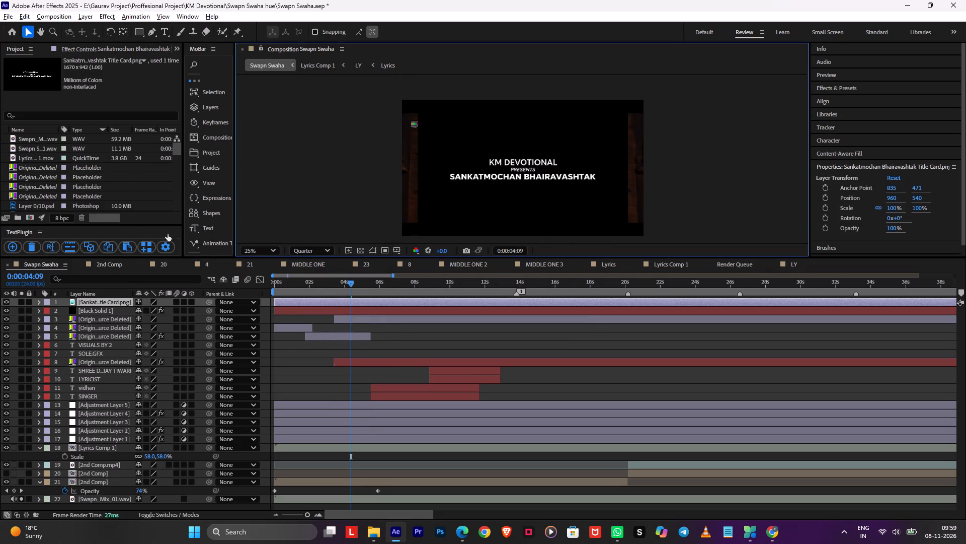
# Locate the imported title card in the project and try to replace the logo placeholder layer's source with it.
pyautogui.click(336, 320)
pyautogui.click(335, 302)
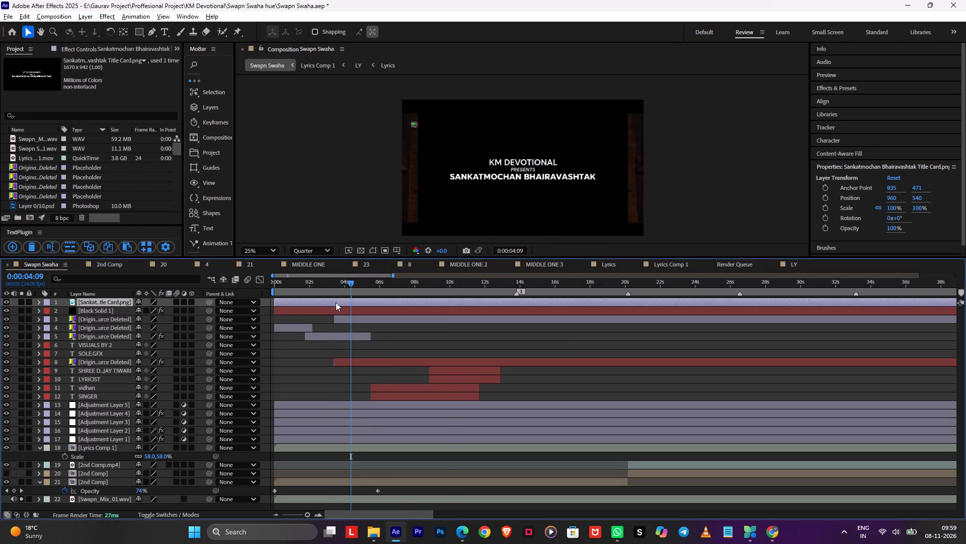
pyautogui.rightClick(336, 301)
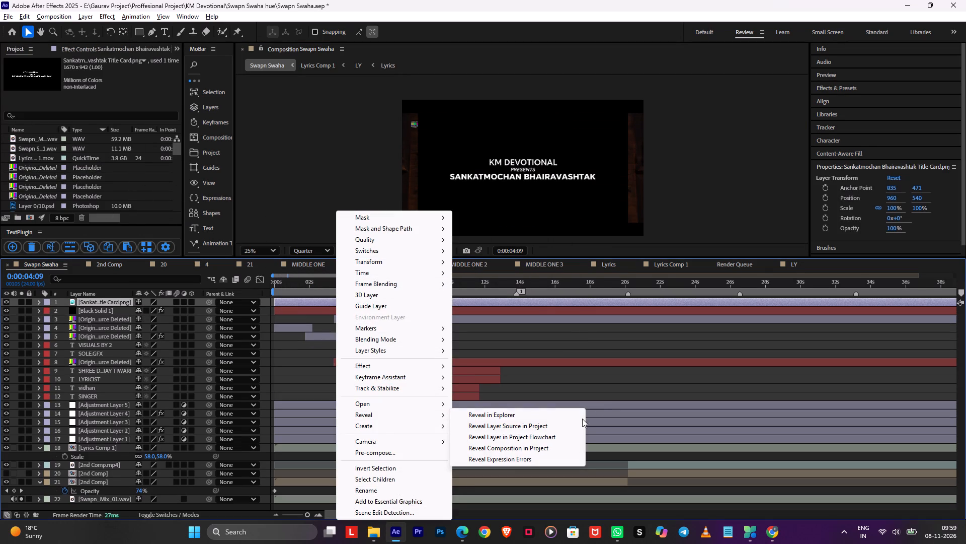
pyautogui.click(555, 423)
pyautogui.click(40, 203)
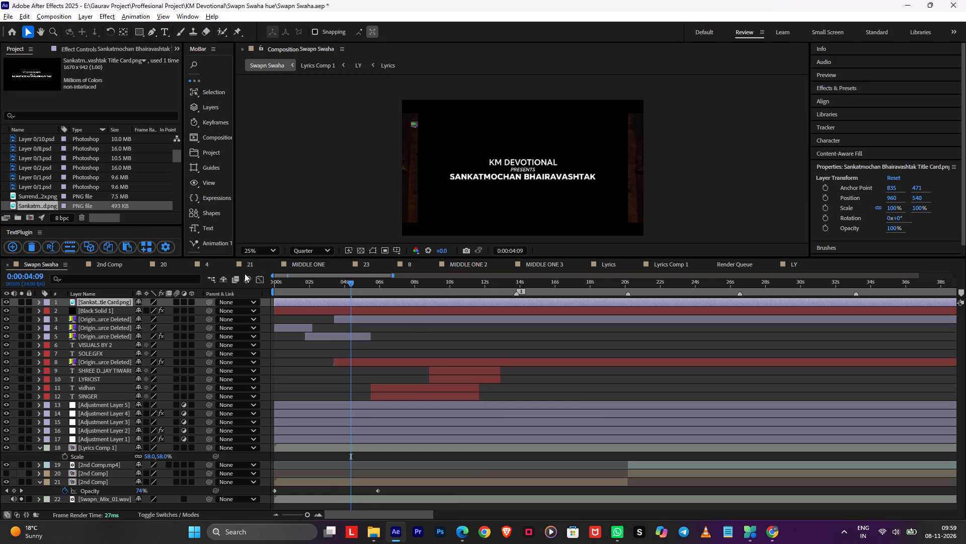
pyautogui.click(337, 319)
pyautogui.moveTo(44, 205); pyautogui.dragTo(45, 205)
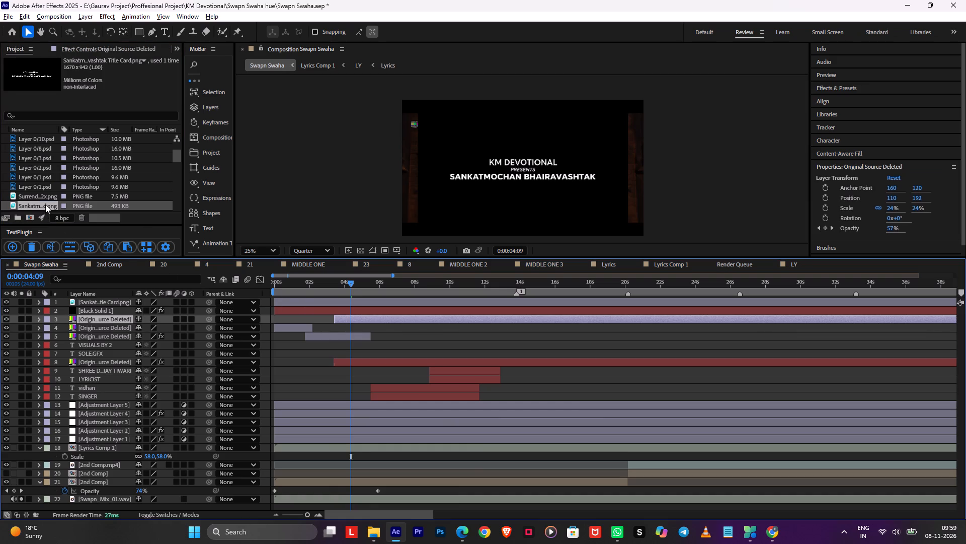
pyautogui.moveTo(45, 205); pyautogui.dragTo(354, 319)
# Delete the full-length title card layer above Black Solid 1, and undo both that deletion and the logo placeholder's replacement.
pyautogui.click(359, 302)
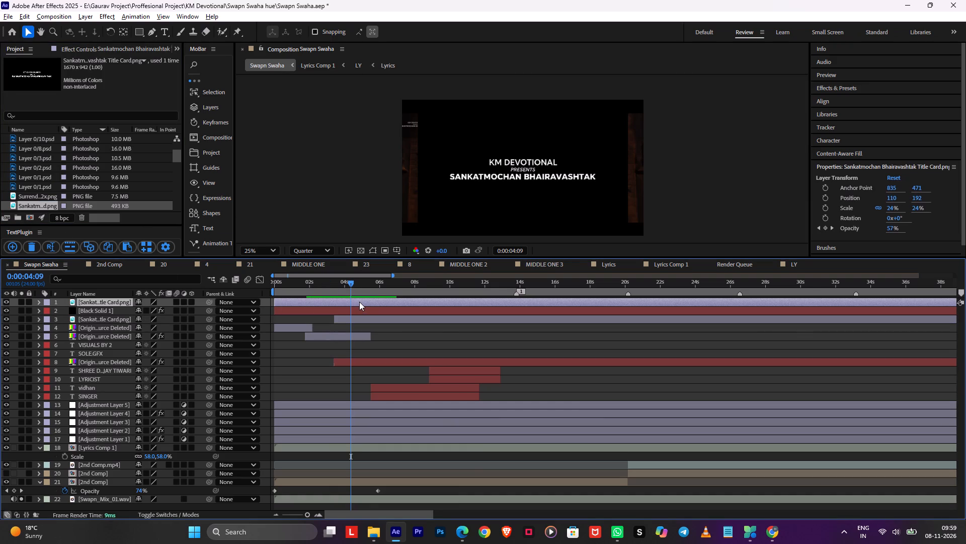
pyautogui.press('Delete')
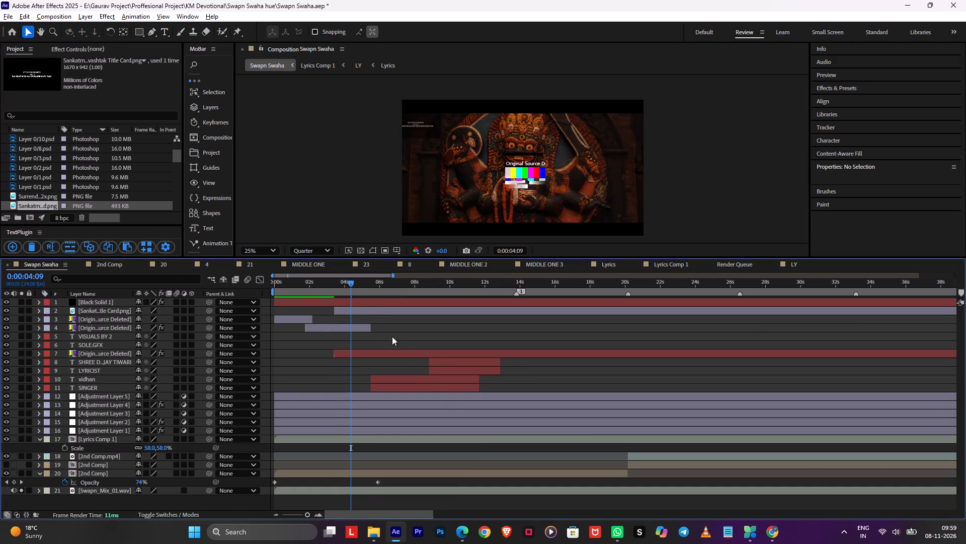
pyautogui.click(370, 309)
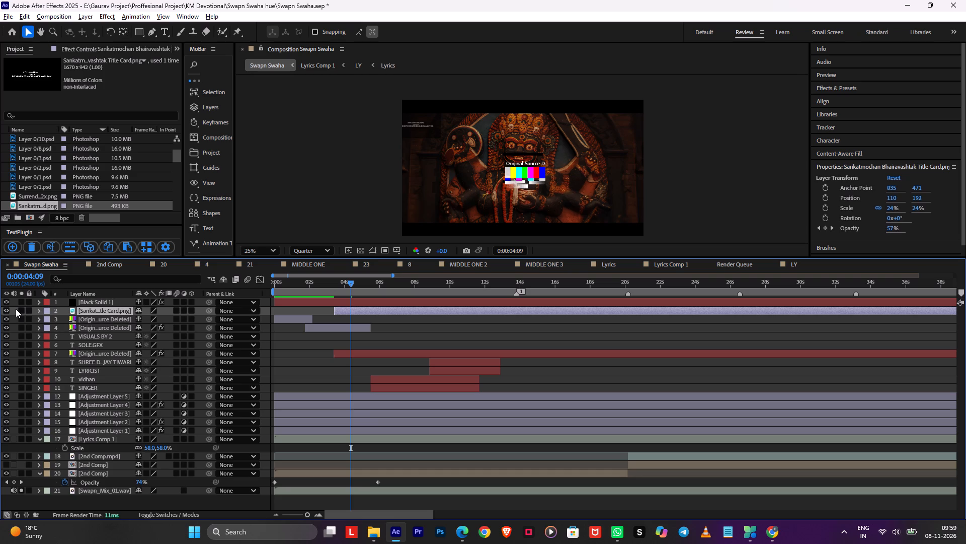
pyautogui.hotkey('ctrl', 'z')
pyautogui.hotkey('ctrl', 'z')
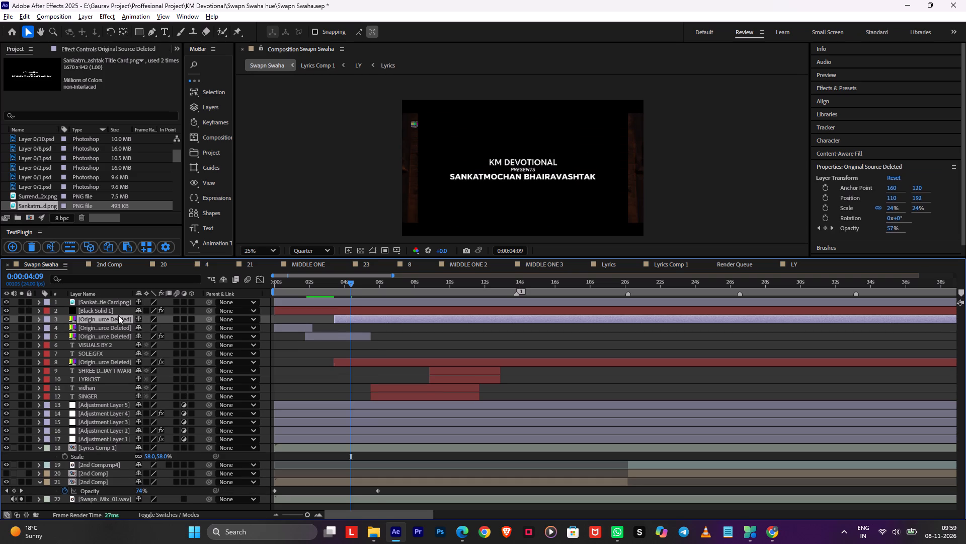
# Locate the Sankatmochan Bhairavashtak title card in the project and replace the source of the placeholder on layer 5 with it.
pyautogui.click(342, 334)
pyautogui.rightClick(345, 335)
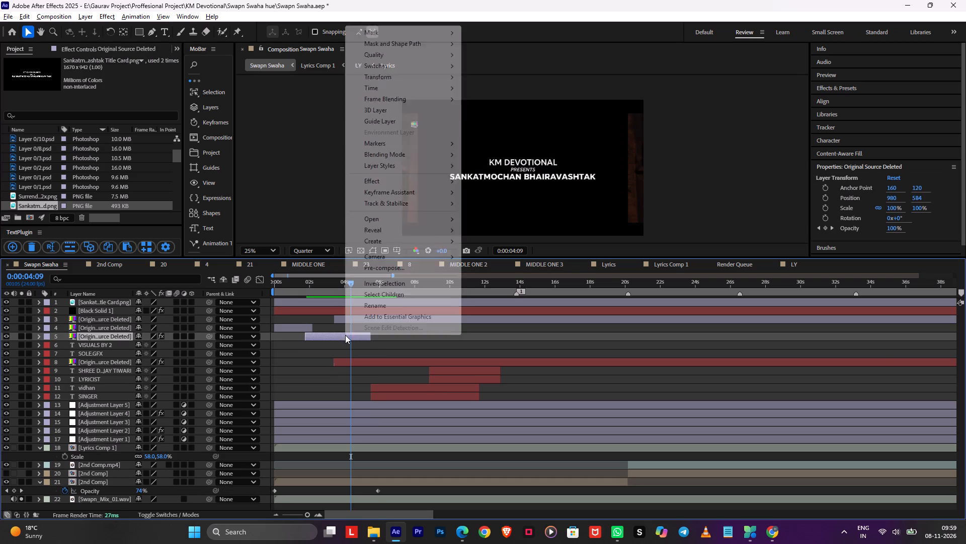
pyautogui.click(484, 241)
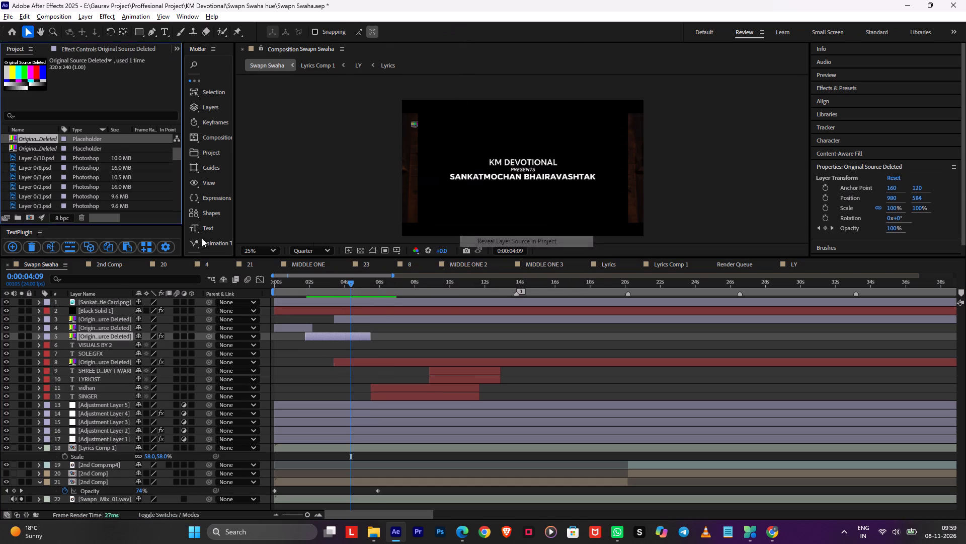
pyautogui.doubleClick(338, 314)
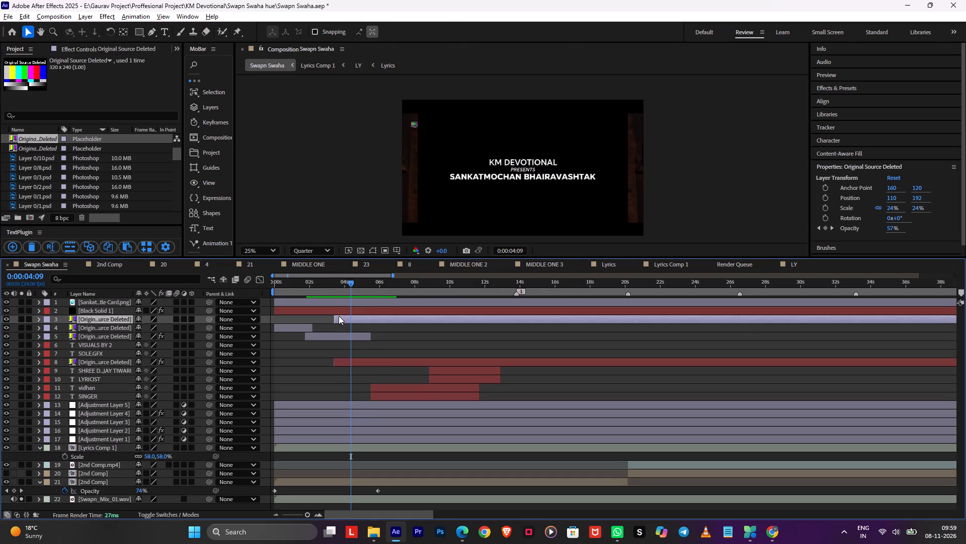
pyautogui.rightClick(339, 315)
pyautogui.click(476, 221)
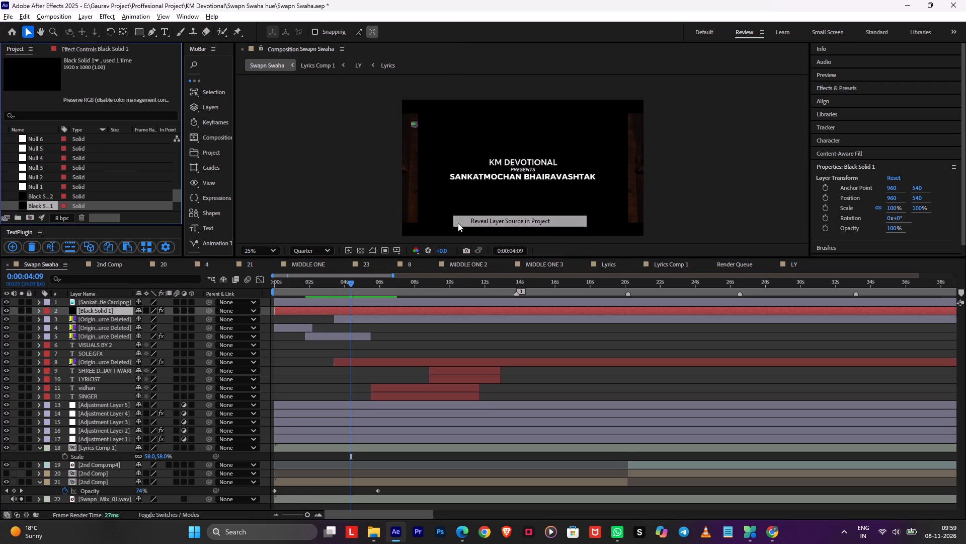
pyautogui.click(389, 314)
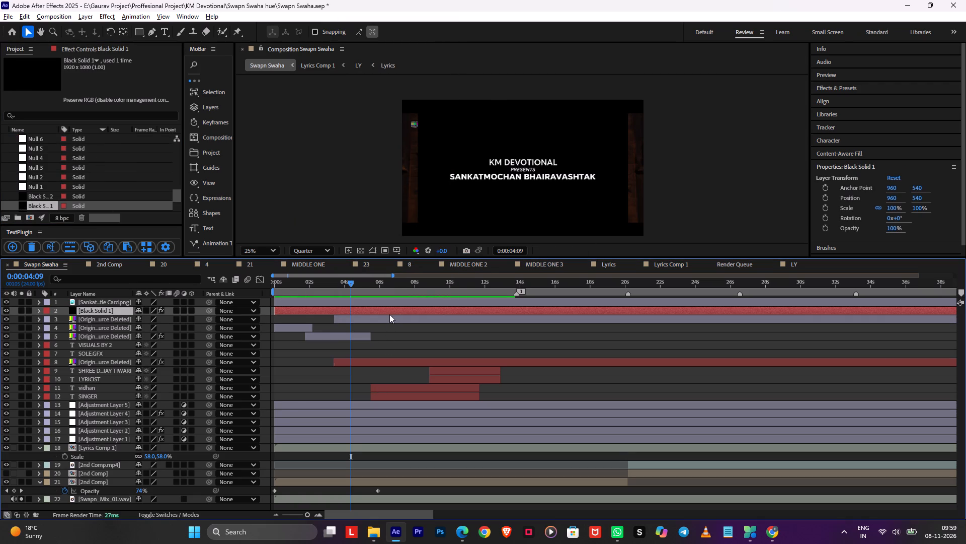
pyautogui.click(392, 305)
pyautogui.rightClick(392, 305)
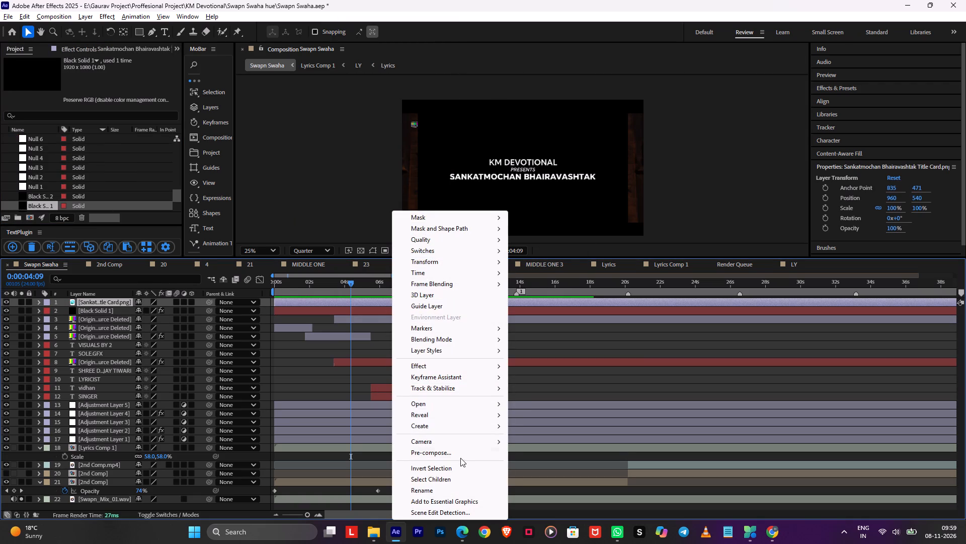
pyautogui.click(555, 428)
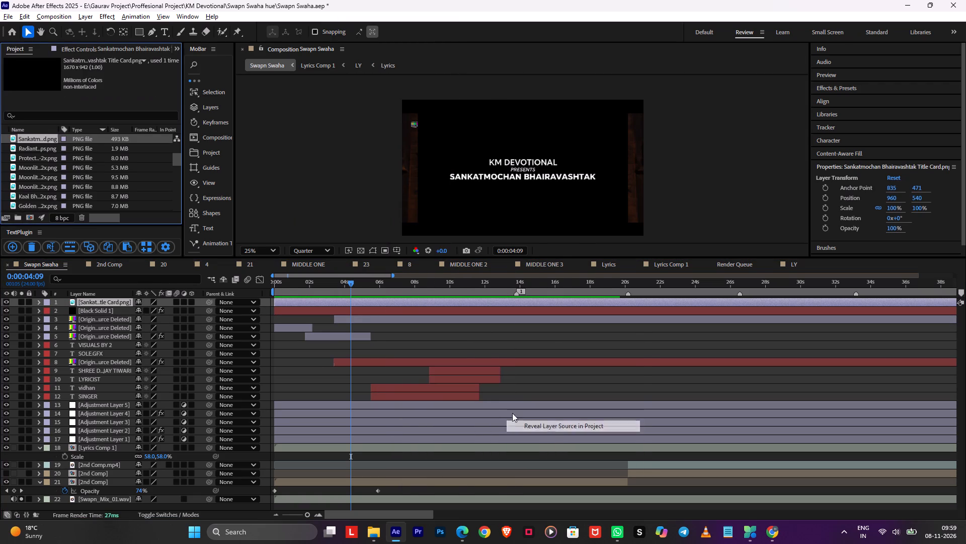
pyautogui.click(358, 338)
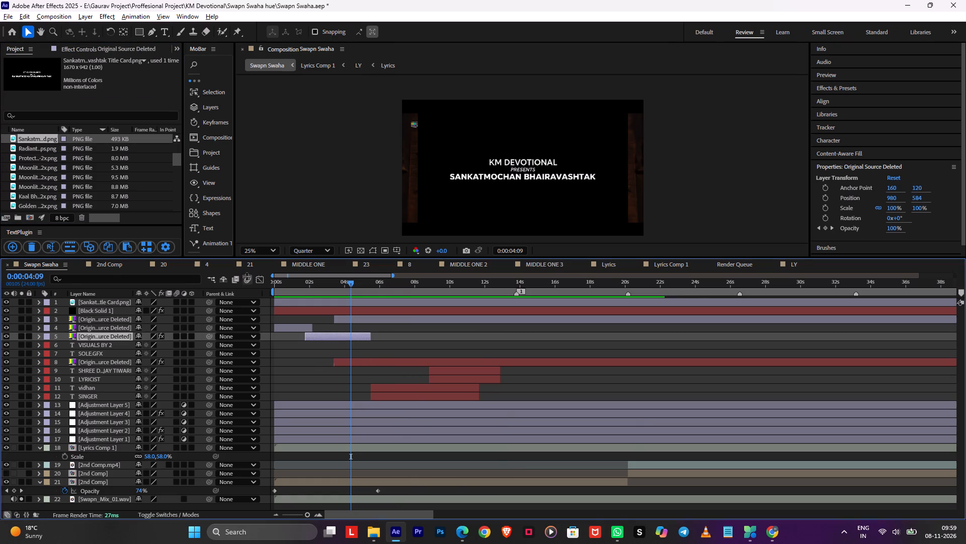
pyautogui.moveTo(44, 139); pyautogui.dragTo(127, 336)
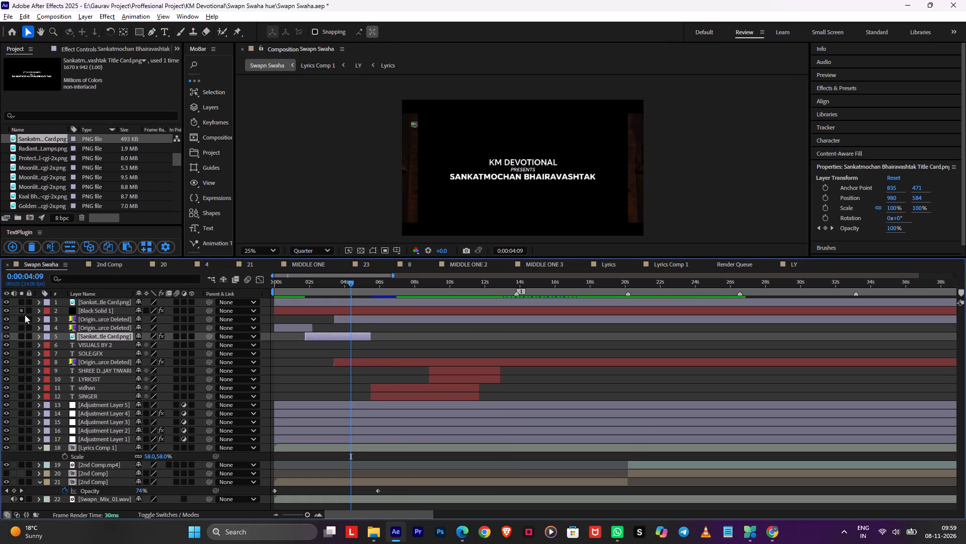
# Hide the logo placeholder on layer 3 and the full-length title card on layer 1.
pyautogui.click(79, 326)
pyautogui.click(88, 321)
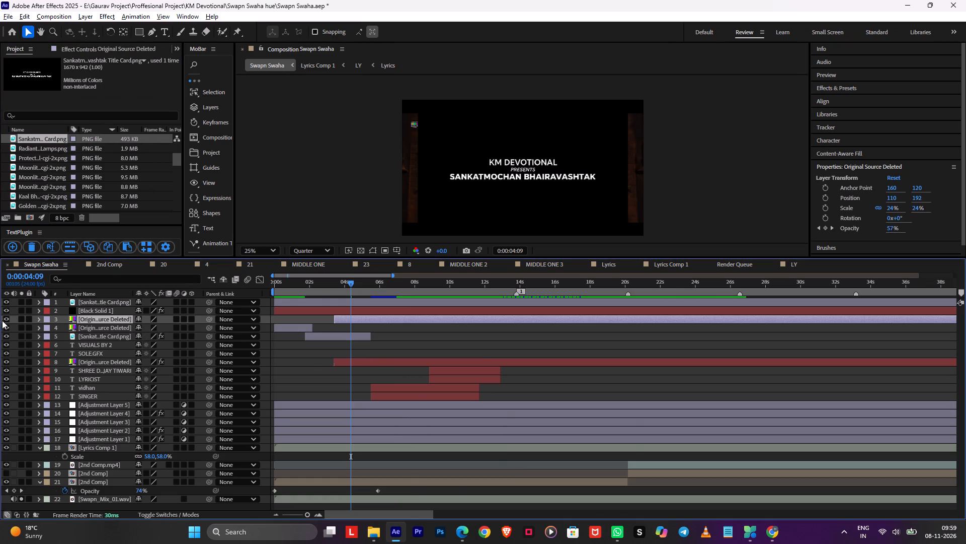
pyautogui.click(5, 319)
pyautogui.click(9, 301)
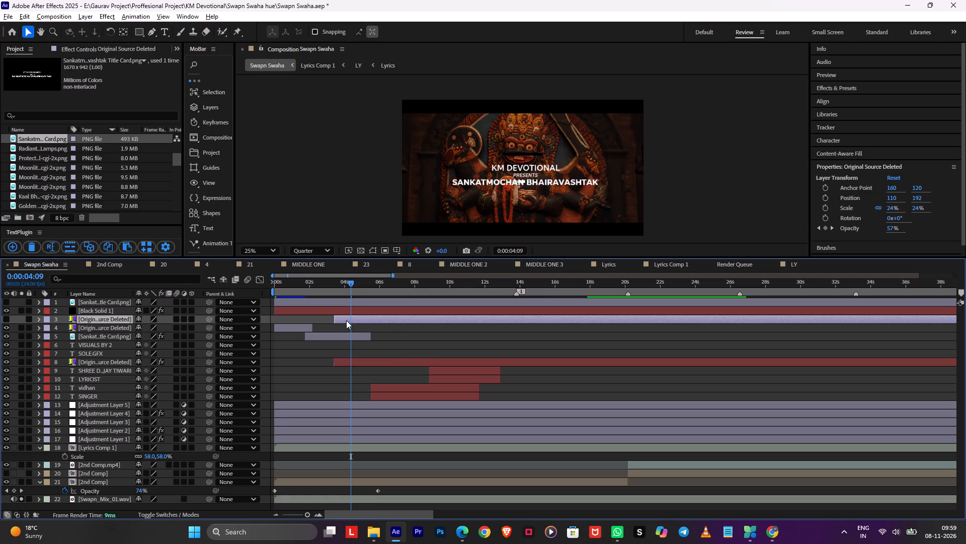
# Start a Pen tool mask on the title card in layer 5, around the Sankatmochan Bhairavashtak text.
pyautogui.click(343, 335)
pyautogui.press('m')
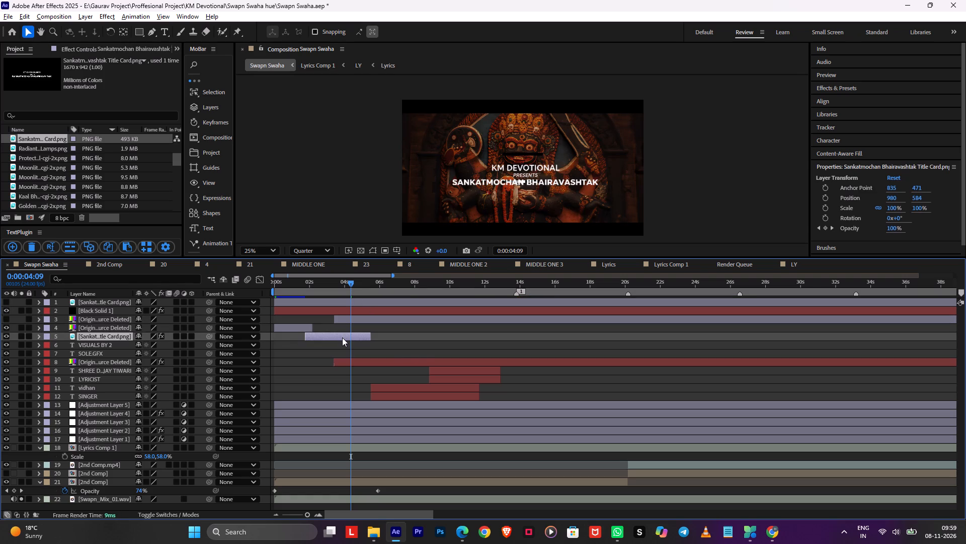
pyautogui.click(342, 337)
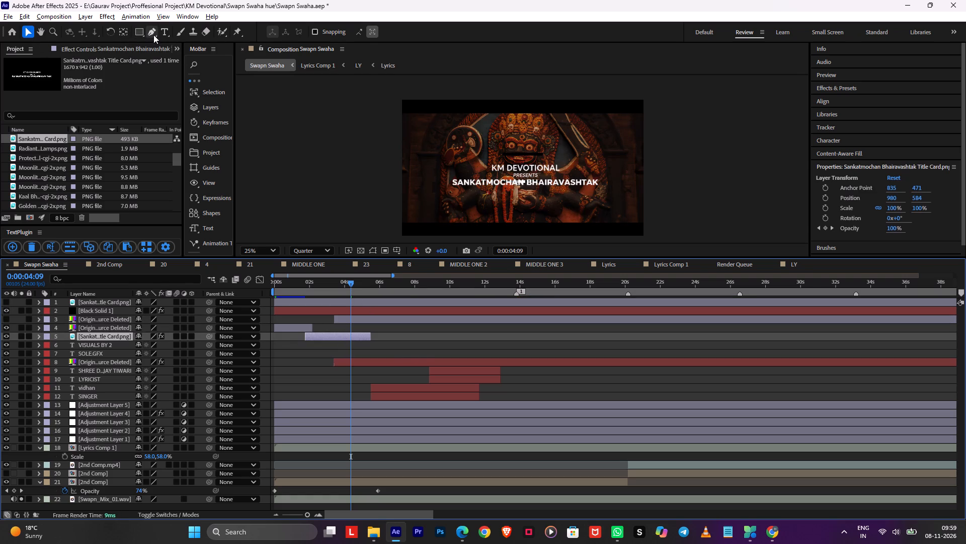
pyautogui.click(153, 35)
pyautogui.scroll(1, 546, 201)
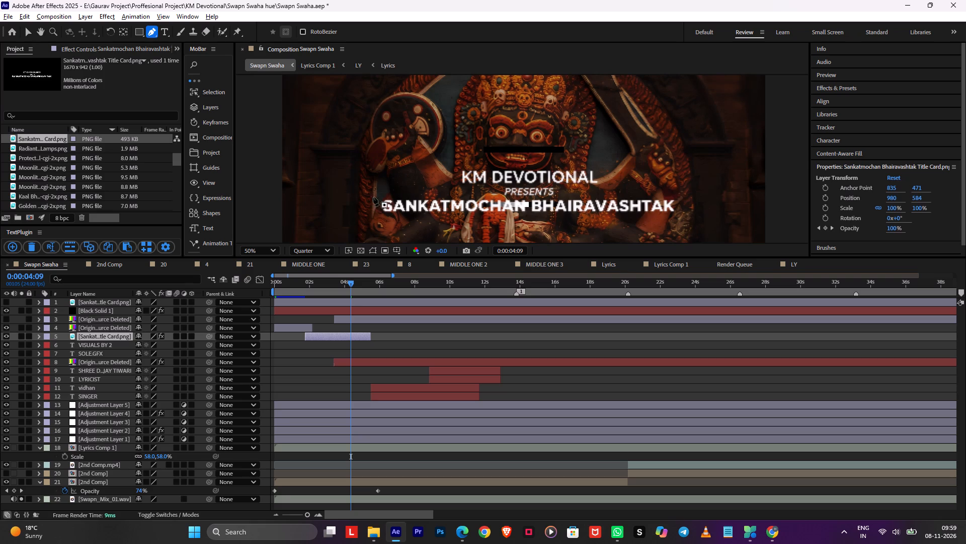
# Draw a closed six-point Pen mask around the Sankatmochan Bhairavashtak text on the layer 5 title card.
pyautogui.click(384, 197)
pyautogui.click(716, 194)
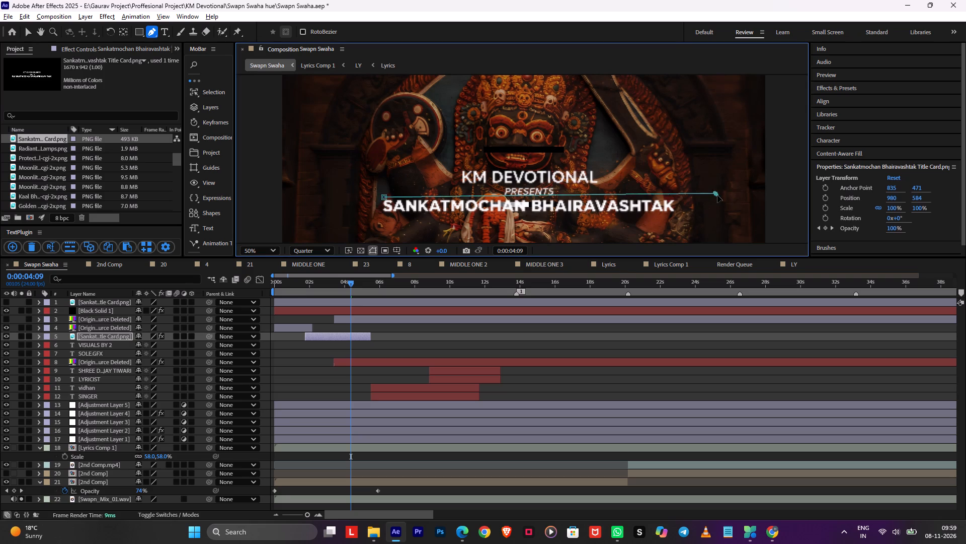
pyautogui.click(733, 218)
pyautogui.moveTo(641, 230); pyautogui.dragTo(633, 231)
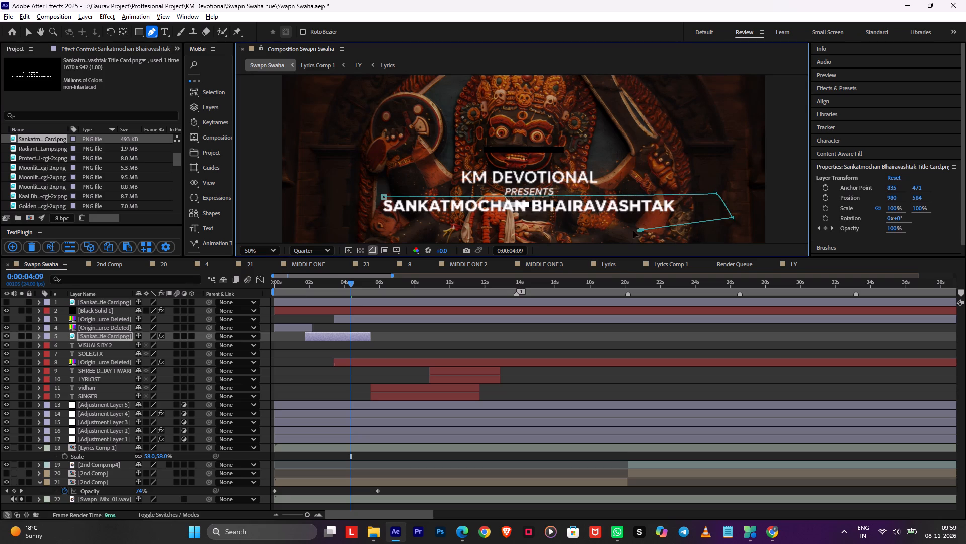
pyautogui.moveTo(633, 231); pyautogui.dragTo(632, 231)
pyautogui.moveTo(396, 231); pyautogui.dragTo(389, 231)
pyautogui.click(335, 212)
pyautogui.click(386, 195)
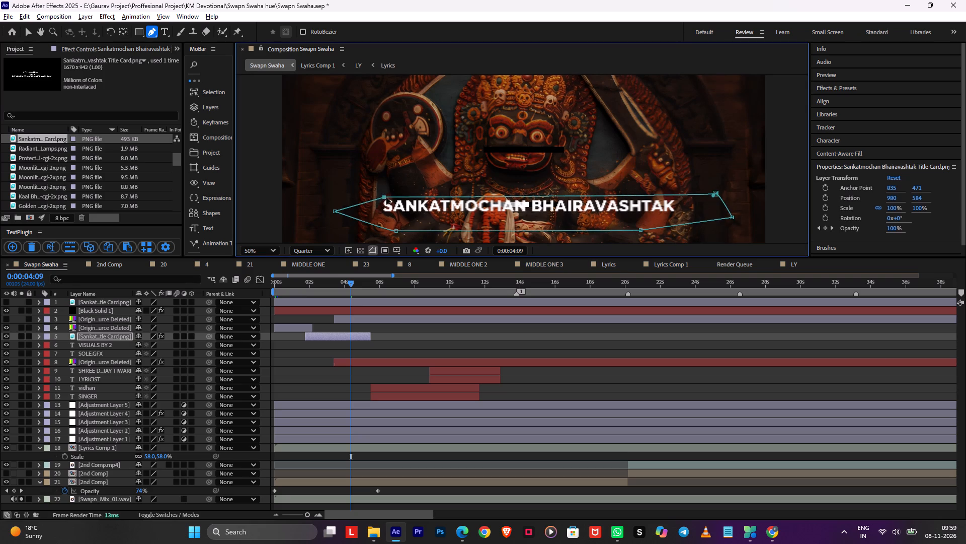
pyautogui.click(382, 199)
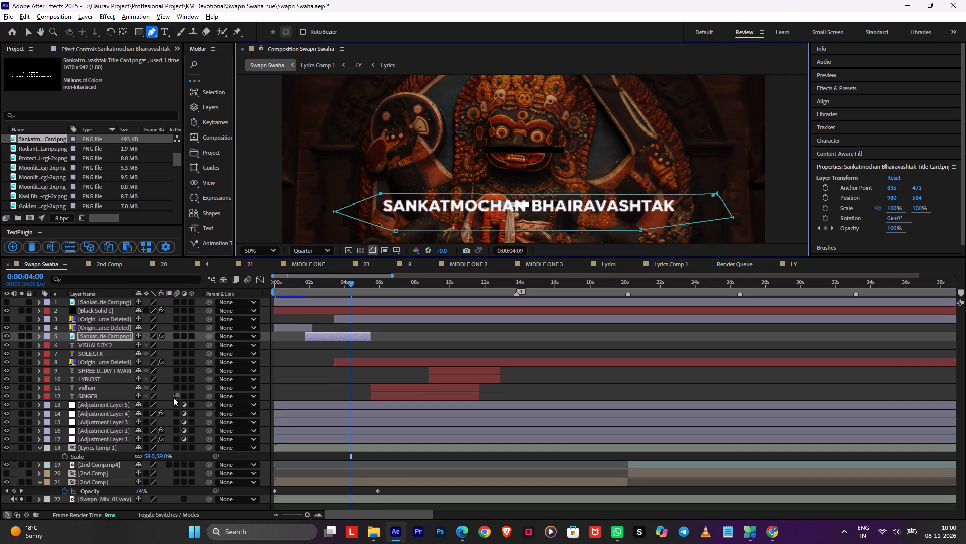
# Reveal Mask 1 on the layer 5 title card and invert it to hide the Sankatmochan Bhairavashtak text.
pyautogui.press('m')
pyautogui.click(176, 347)
pyautogui.click(381, 361)
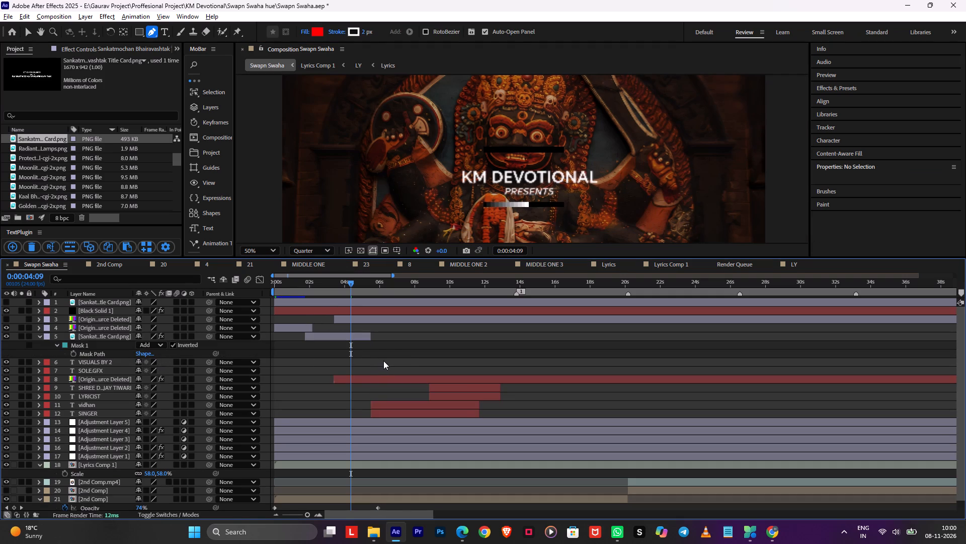
# Select the layer 5 title card and toggle layer 4's visibility off and on to check what it contributes to the frame.
pyautogui.click(350, 332)
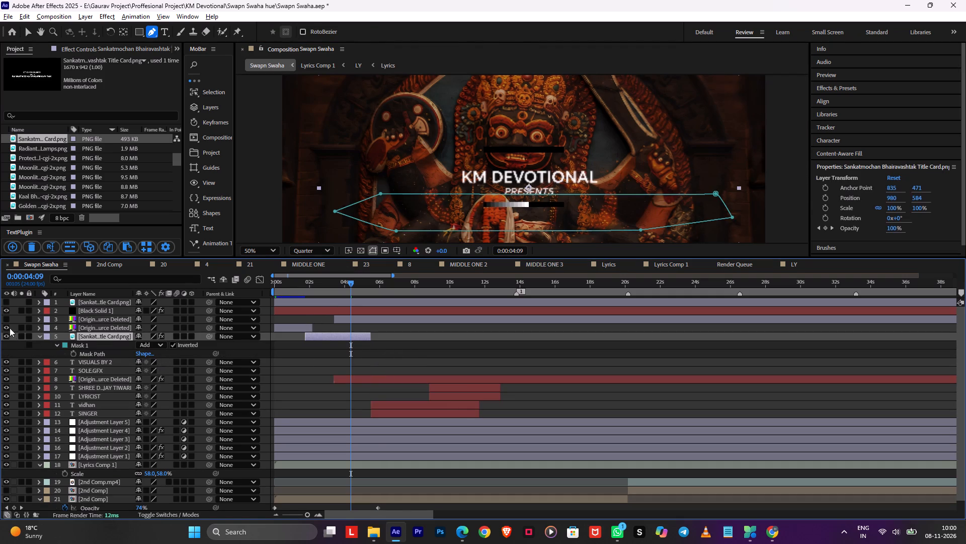
pyautogui.click(8, 324)
pyautogui.click(8, 324)
pyautogui.click(8, 324)
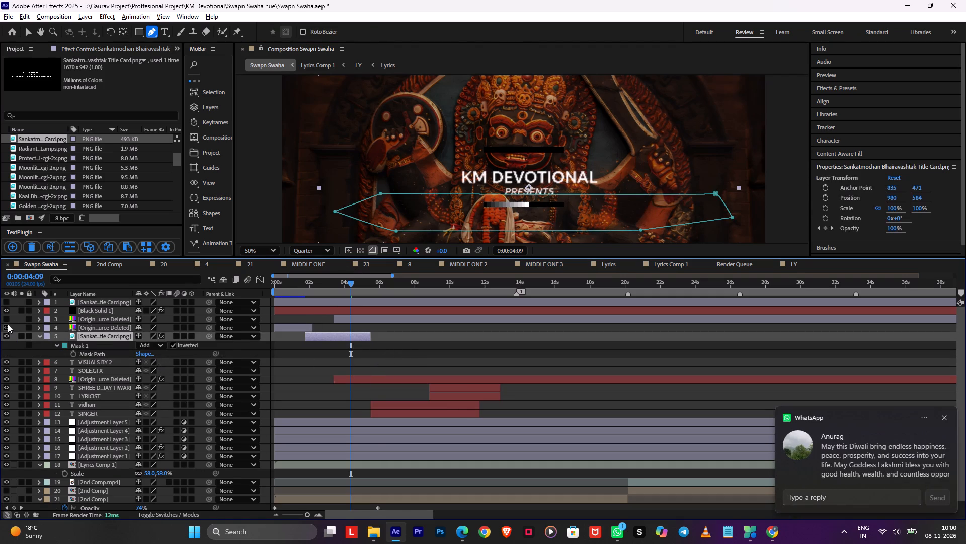
pyautogui.click(8, 324)
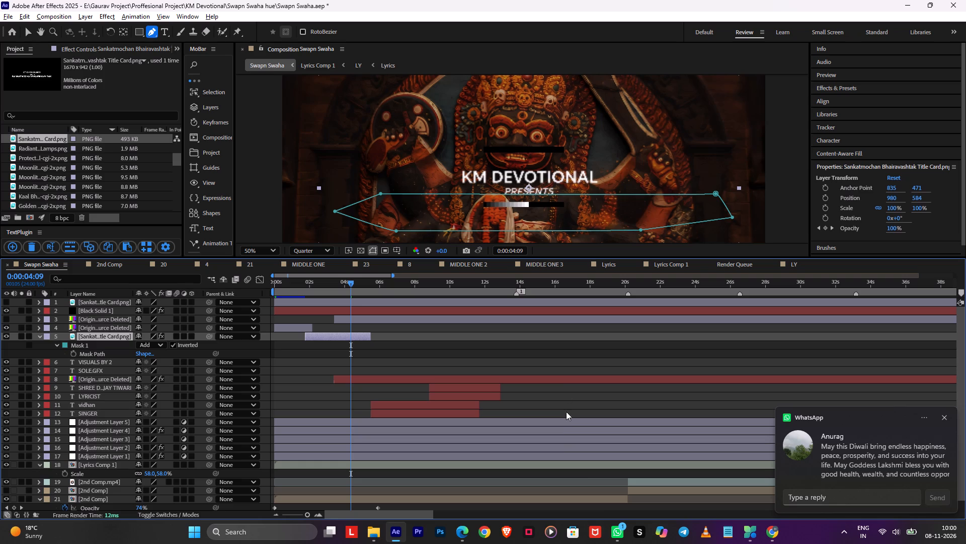
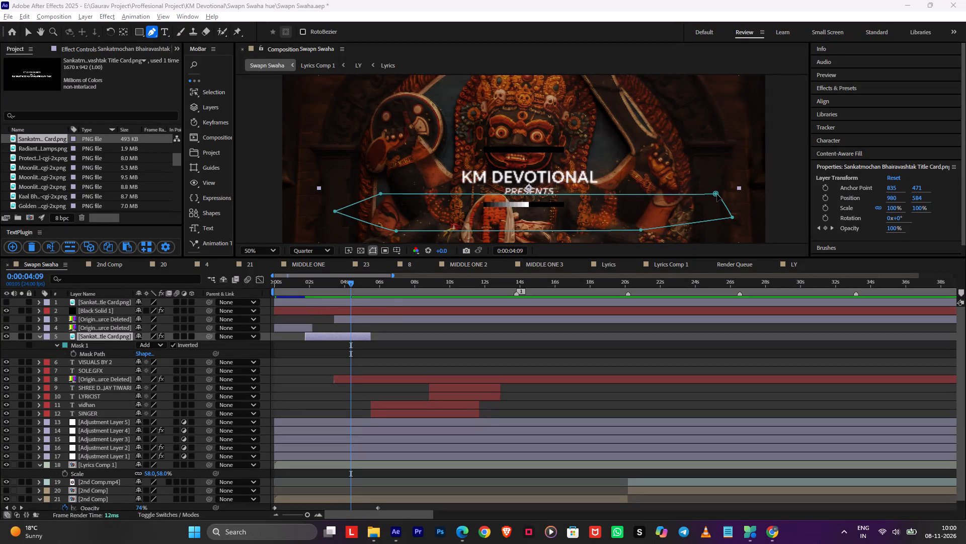
# Lower the upper-right point of the title card's mask slightly so its top edge clears the word PRESENTS.
pyautogui.moveTo(717, 193); pyautogui.dragTo(703, 167)
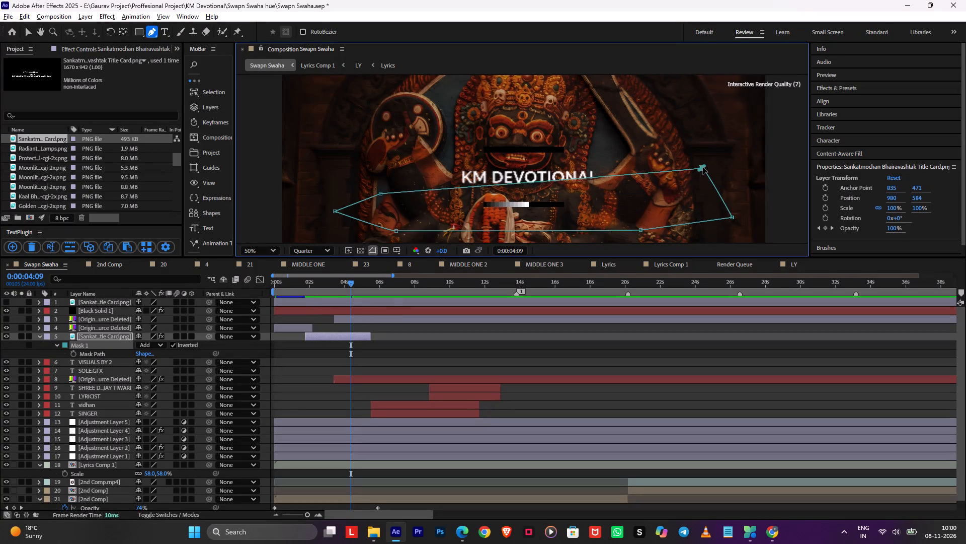
pyautogui.moveTo(703, 167); pyautogui.dragTo(712, 199)
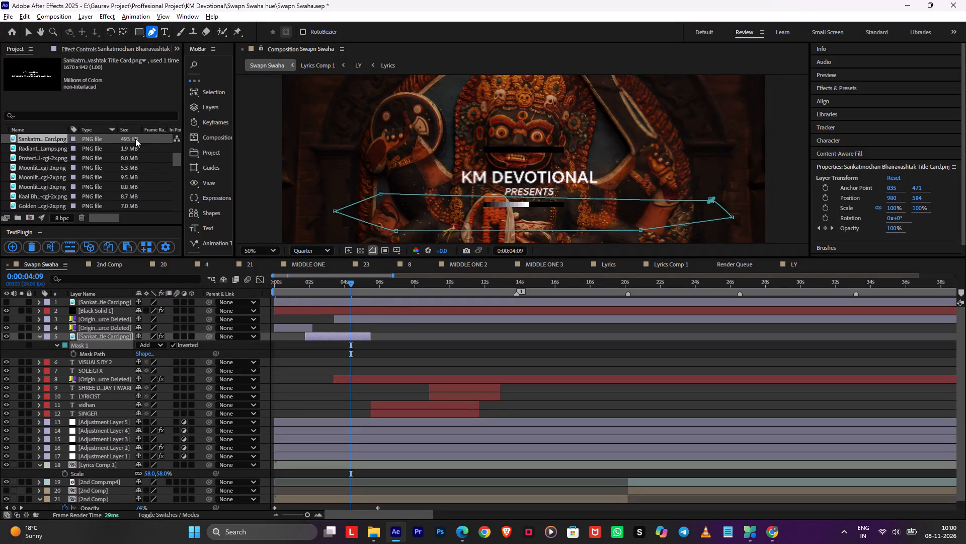
# Add another Sankatmochan Bhairavashtak title card directly above the masked one and parent it to the masked layer, matching its position.
pyautogui.moveTo(48, 137); pyautogui.dragTo(223, 334)
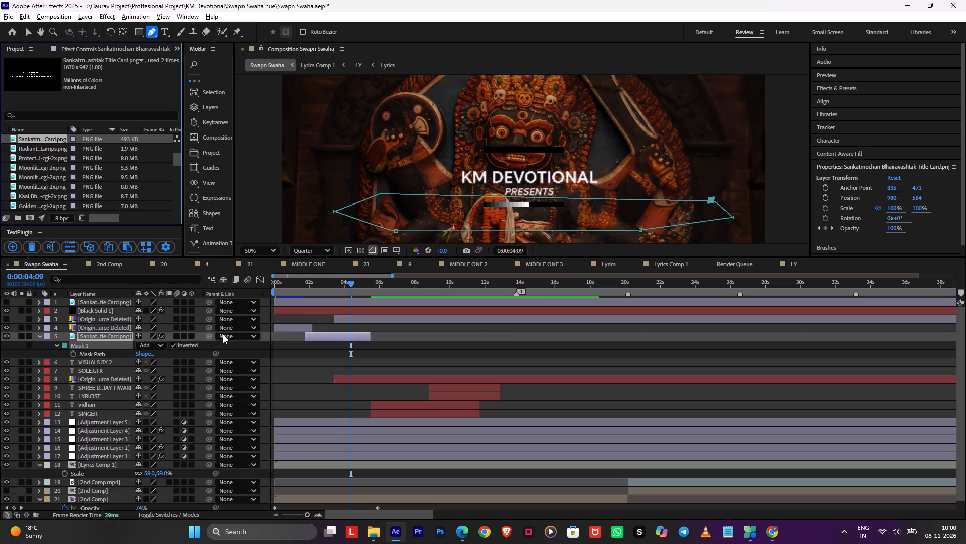
pyautogui.moveTo(207, 335); pyautogui.dragTo(145, 341)
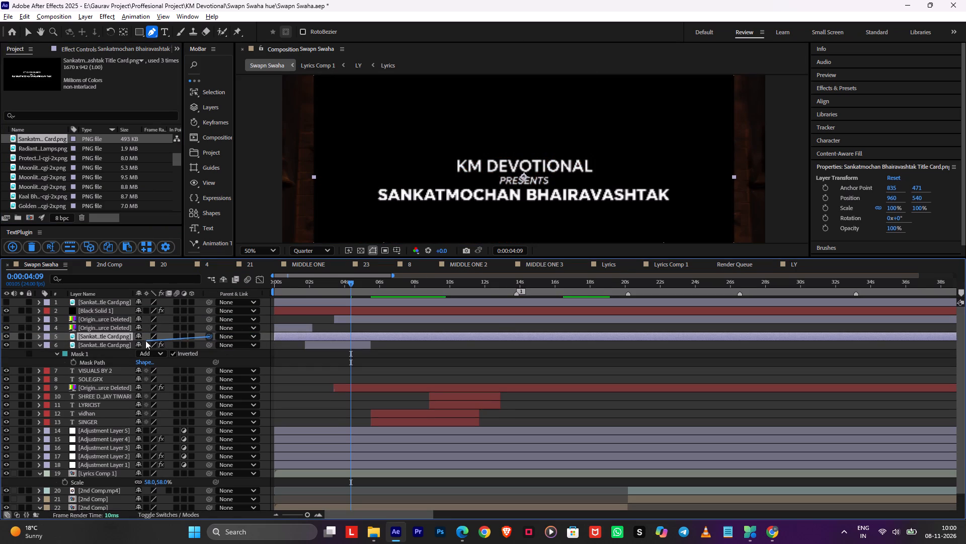
pyautogui.moveTo(145, 341); pyautogui.dragTo(128, 347)
# Cut the UnMult effect from the masked title card on layer 6 and select the new title card on layer 5.
pyautogui.click(122, 342)
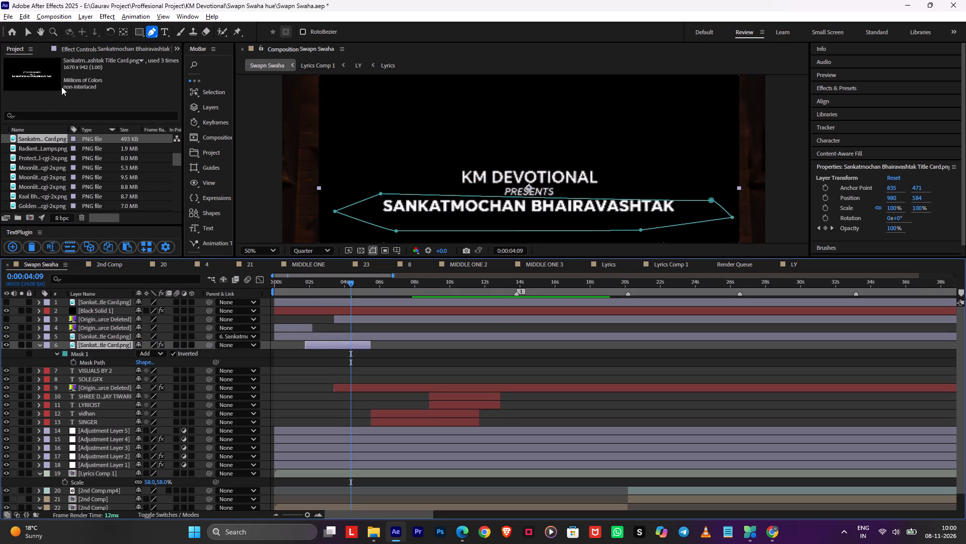
pyautogui.click(87, 48)
pyautogui.click(74, 95)
pyautogui.hotkey('ctrl', 'a')
pyautogui.hotkey('ctrl', 'x')
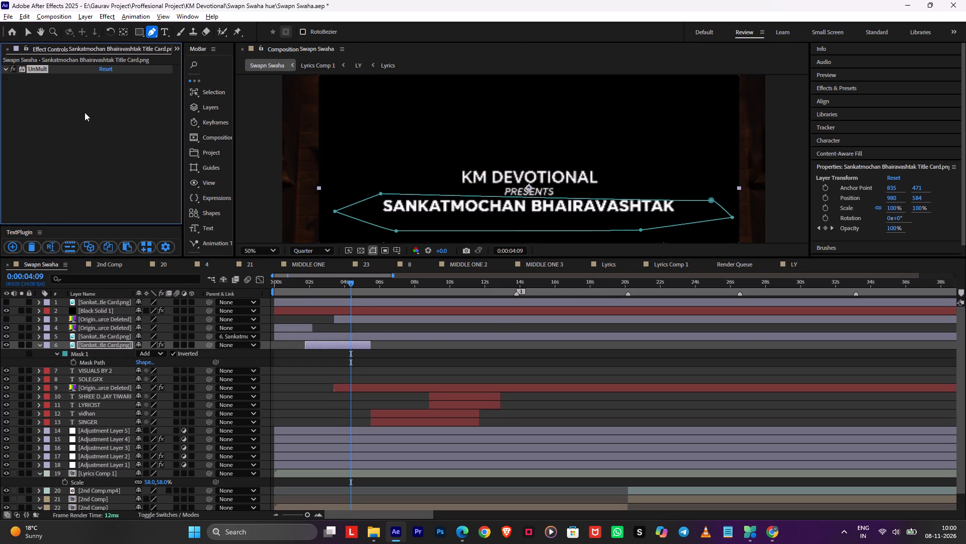
pyautogui.click(89, 342)
pyautogui.click(90, 335)
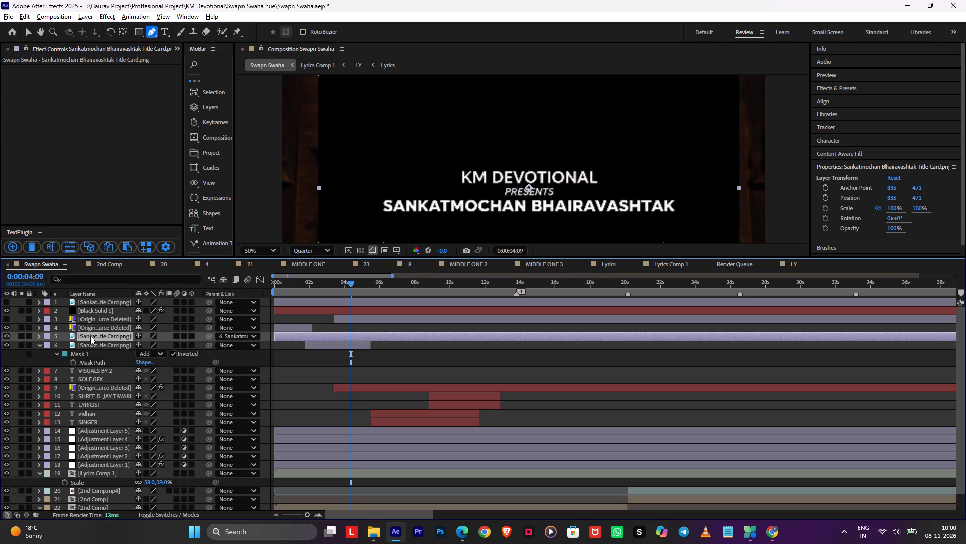
# Copy Mask 1 from the title card on layer 6 to the title card on layer 5, and hide layer 6.
pyautogui.hotkey('ctrl', 'v')
pyautogui.click(90, 346)
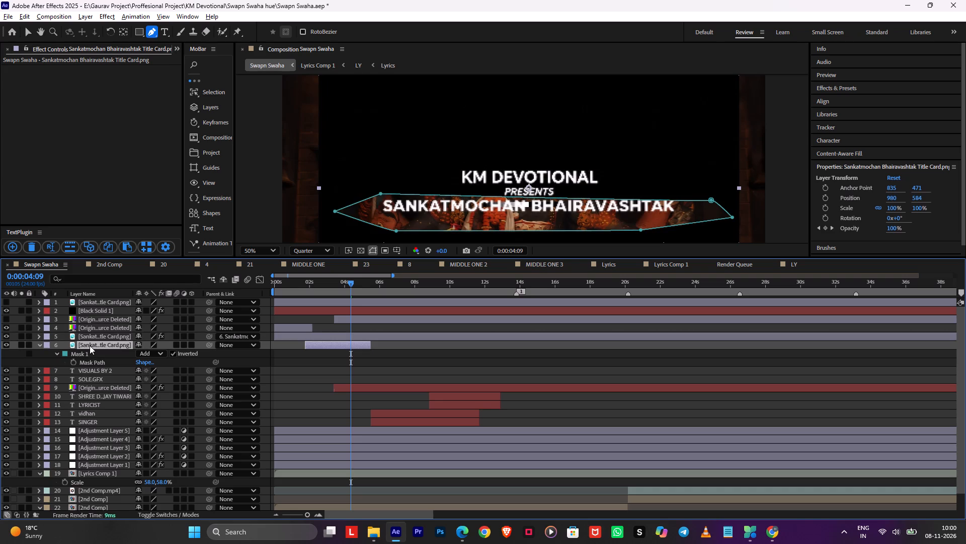
pyautogui.press('m')
pyautogui.press('m')
pyautogui.click(96, 353)
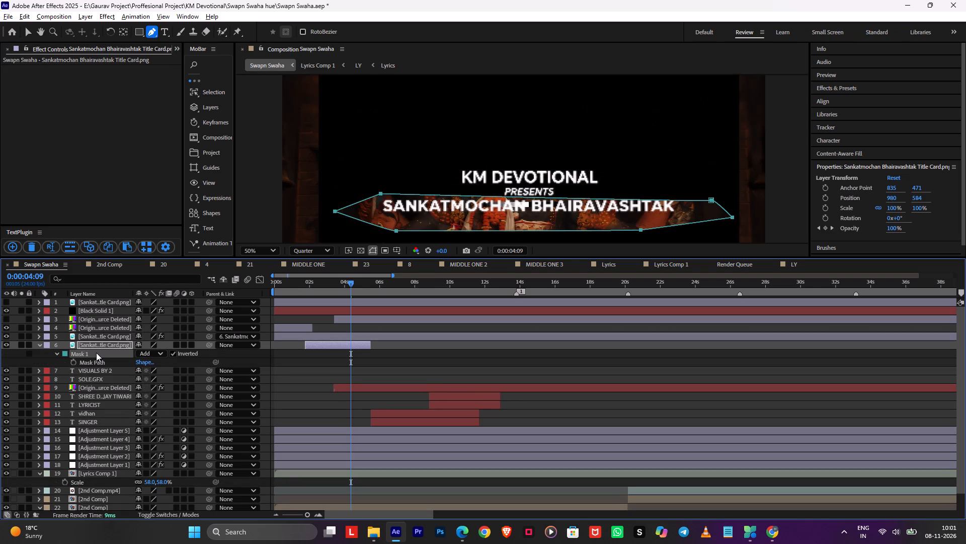
pyautogui.hotkey('ctrl', 'c')
pyautogui.click(109, 338)
pyautogui.hotkey('ctrl', 'v')
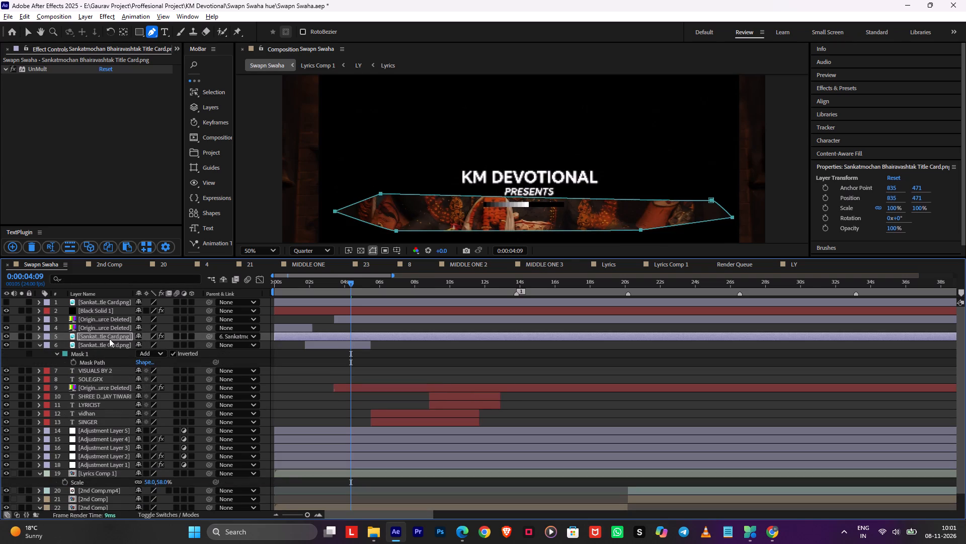
pyautogui.click(9, 347)
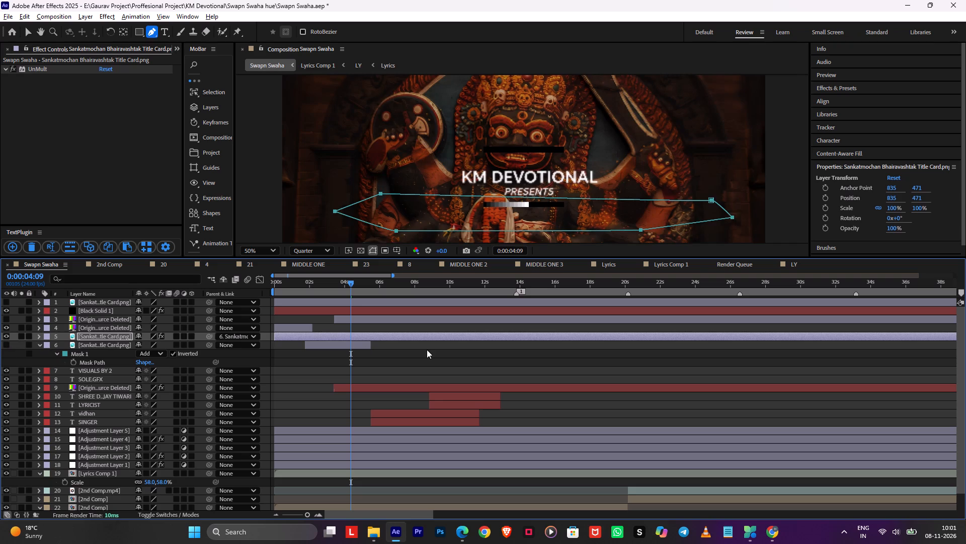
# Trim the start of the title card on layer 5 to layer 6's in point at 0:00:01:18.
pyautogui.click(366, 344)
pyautogui.click(354, 335)
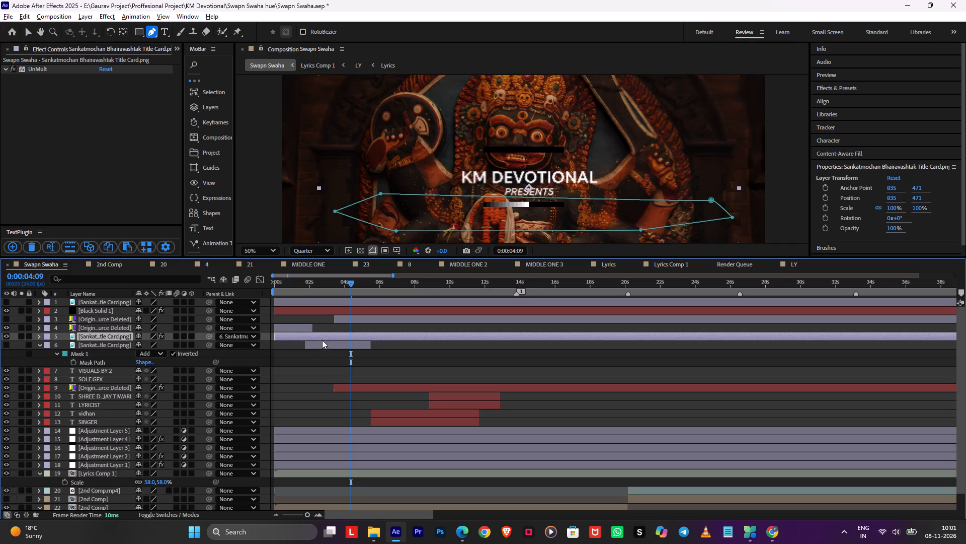
pyautogui.click(323, 347)
pyautogui.press('i')
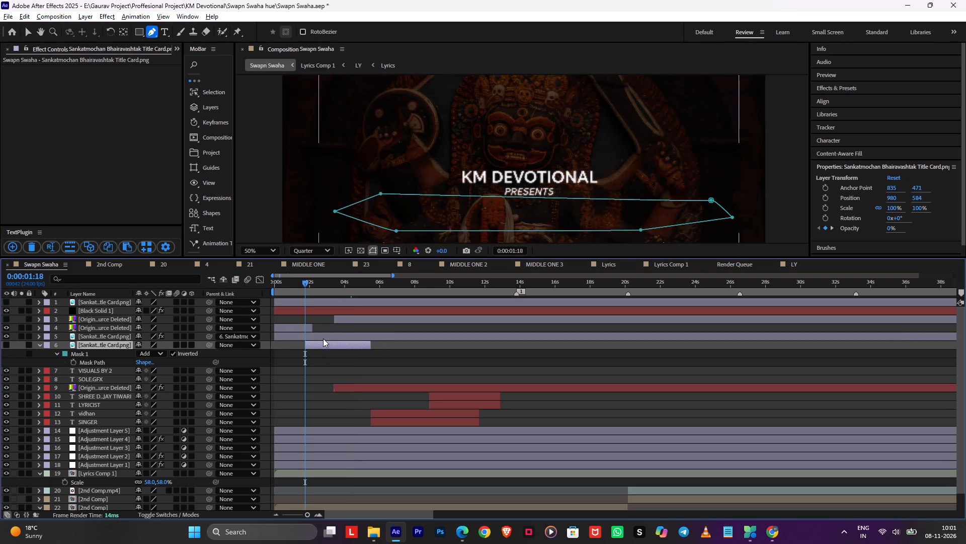
pyautogui.click(323, 338)
pyautogui.hotkey('alt', '[')
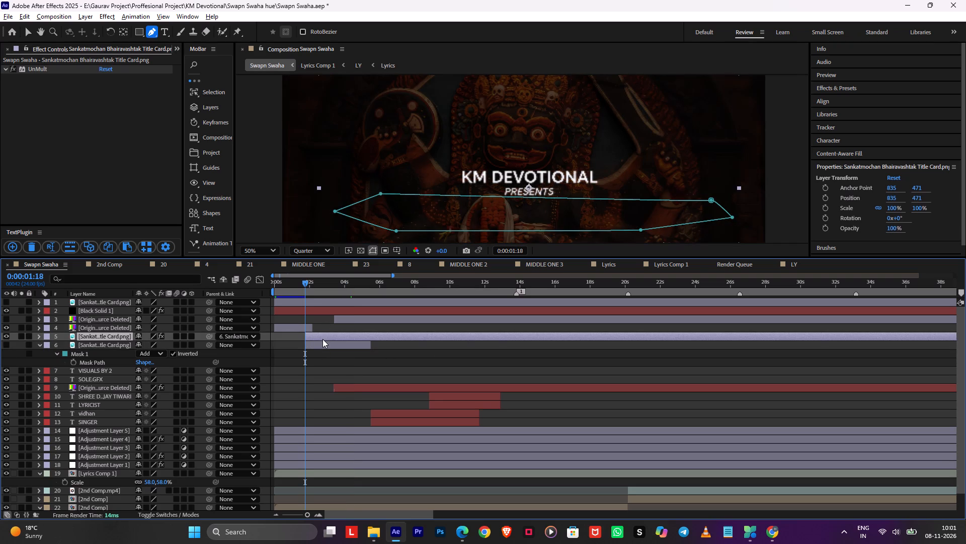
# Copy all the opacity keyframes of the title card on layer 6 onto layer 5, starting at 0:00:01:18.
pyautogui.click(337, 341)
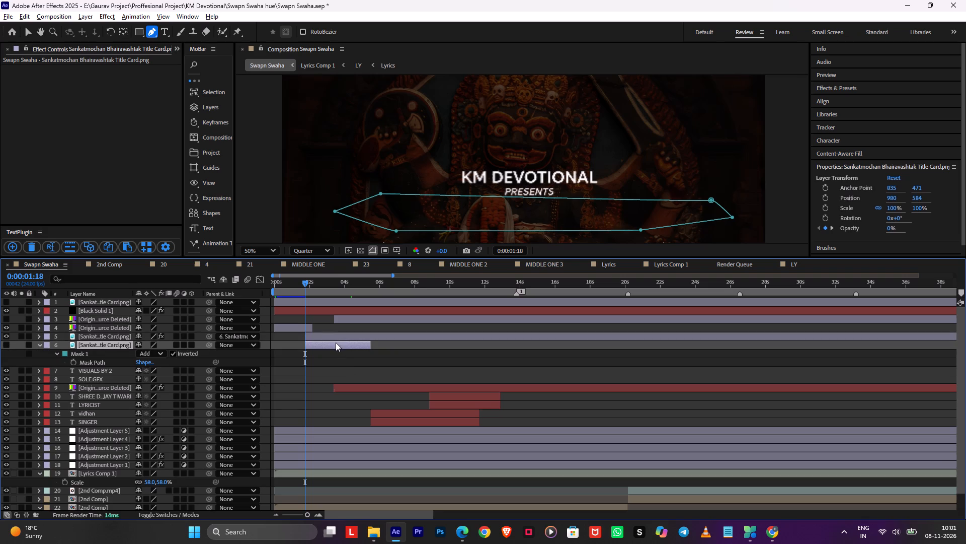
pyautogui.press('t')
pyautogui.moveTo(435, 348); pyautogui.dragTo(244, 375)
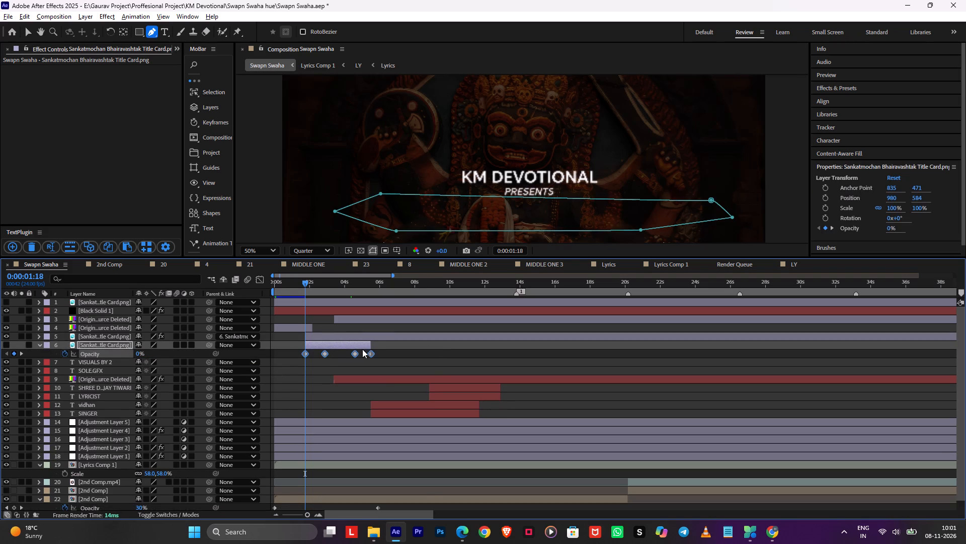
pyautogui.hotkey('ctrl', 'c')
pyautogui.click(368, 336)
pyautogui.hotkey('ctrl', 'v')
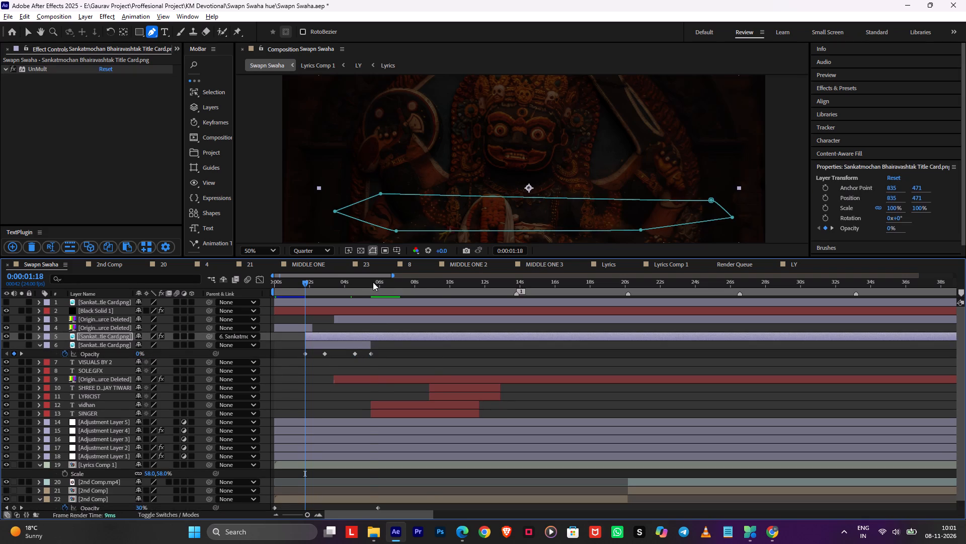
# Trim the end of the title card on layer 5 to 0:00:05:12 and save the project.
pyautogui.moveTo(363, 285); pyautogui.dragTo(372, 293)
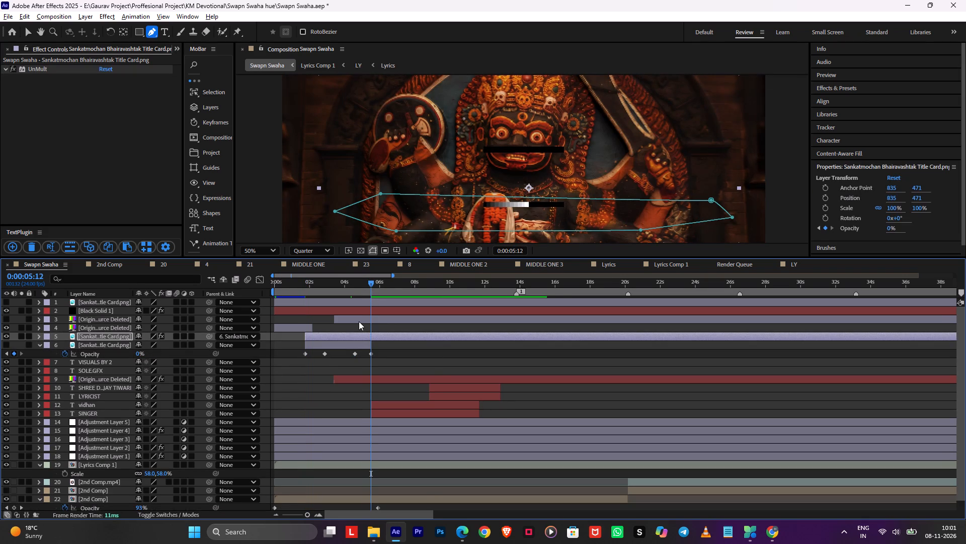
pyautogui.hotkey('alt', ']')
pyautogui.hotkey('ctrl', 's')
# Return to the start of the composition, check the source of the placeholder on layer 4, and delete that layer.
pyautogui.click(333, 349)
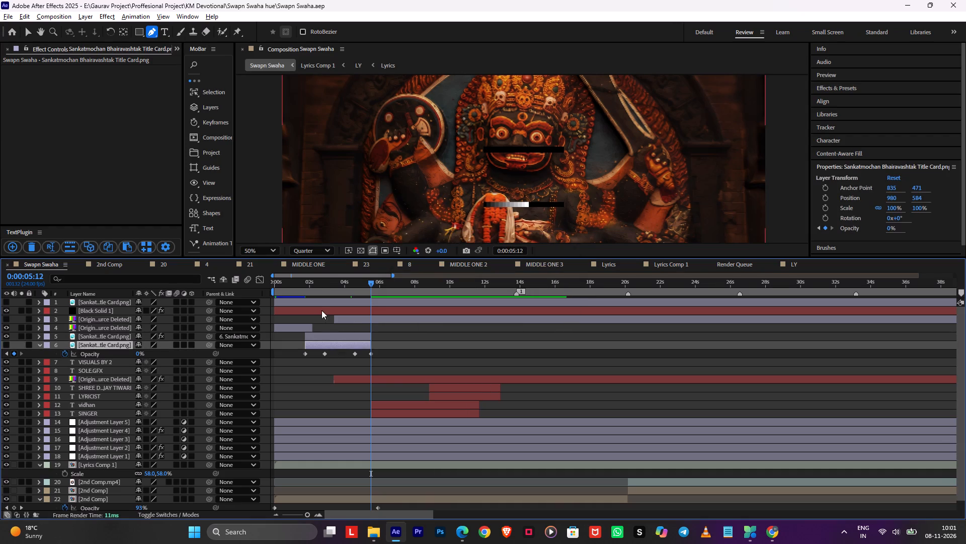
pyautogui.moveTo(320, 289); pyautogui.dragTo(284, 289)
pyautogui.moveTo(291, 281); pyautogui.dragTo(252, 283)
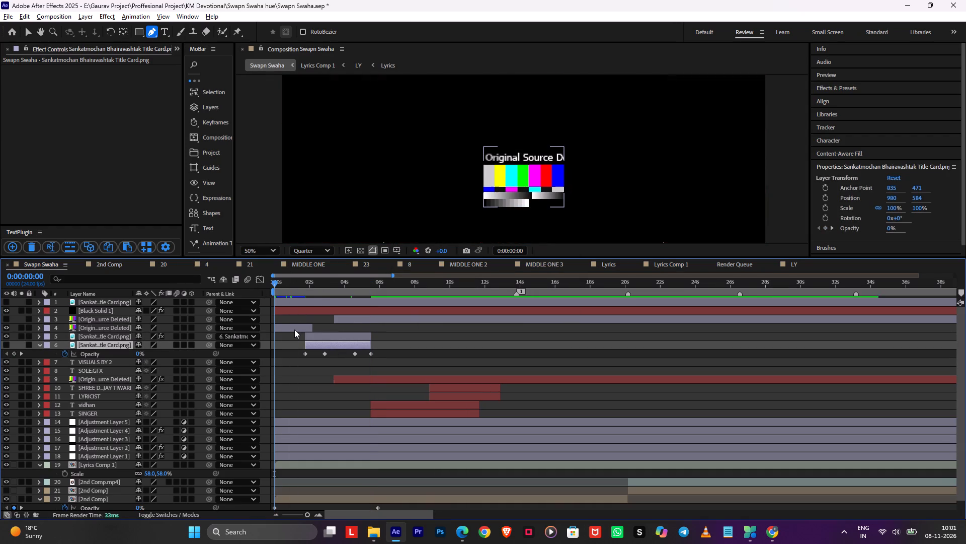
pyautogui.click(294, 329)
pyautogui.rightClick(295, 326)
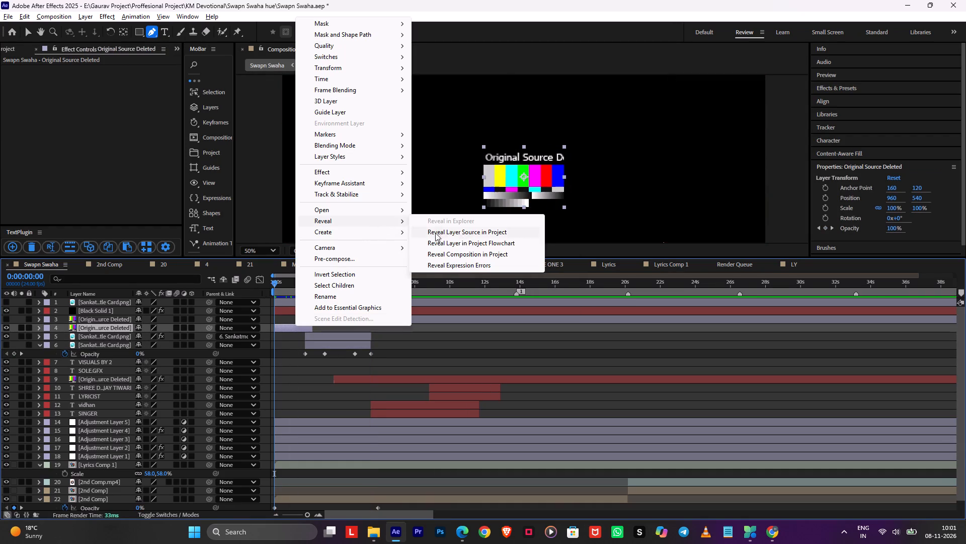
pyautogui.click(516, 233)
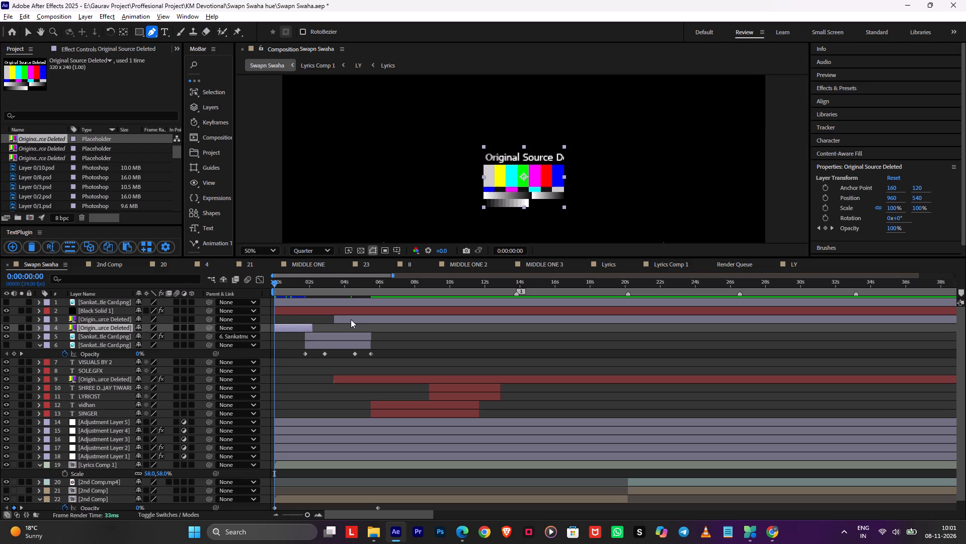
pyautogui.press('Delete')
pyautogui.click(313, 324)
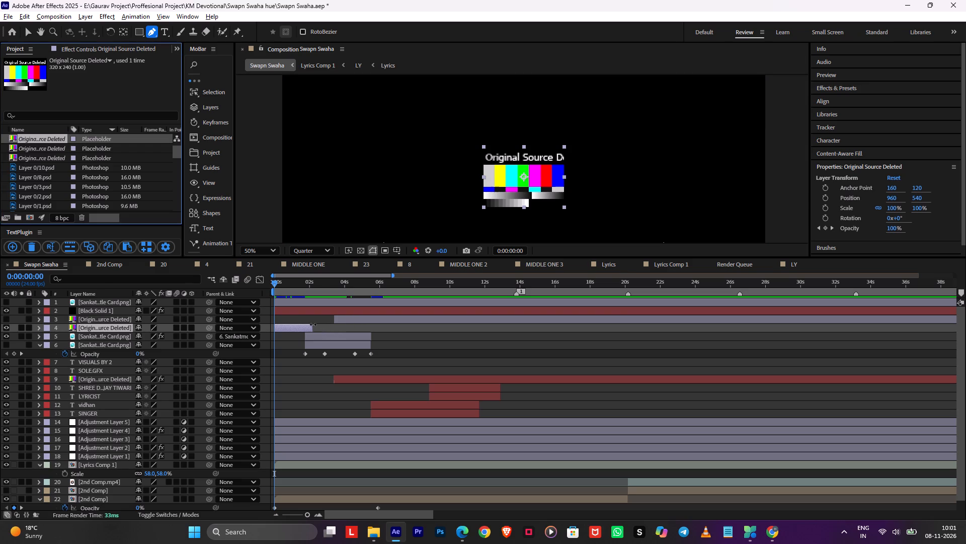
pyautogui.press('Delete')
# Bring the Logo image from the Bhairavnaath (Footage) folder in File Explorer into the Swapn Swaha timeline as a new layer.
pyautogui.click(331, 312)
pyautogui.click(334, 318)
pyautogui.rightClick(334, 318)
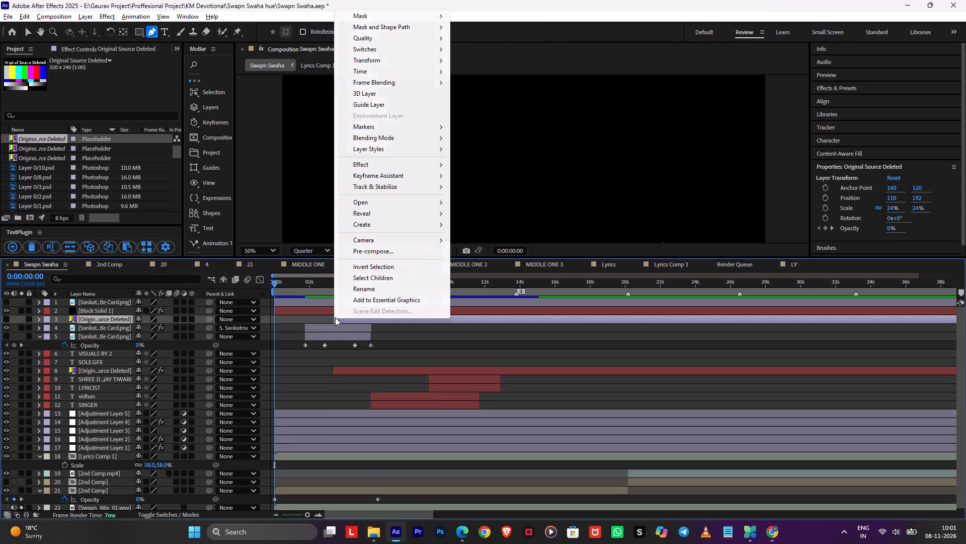
pyautogui.click(491, 224)
pyautogui.hotkey('alt', 'Tab')
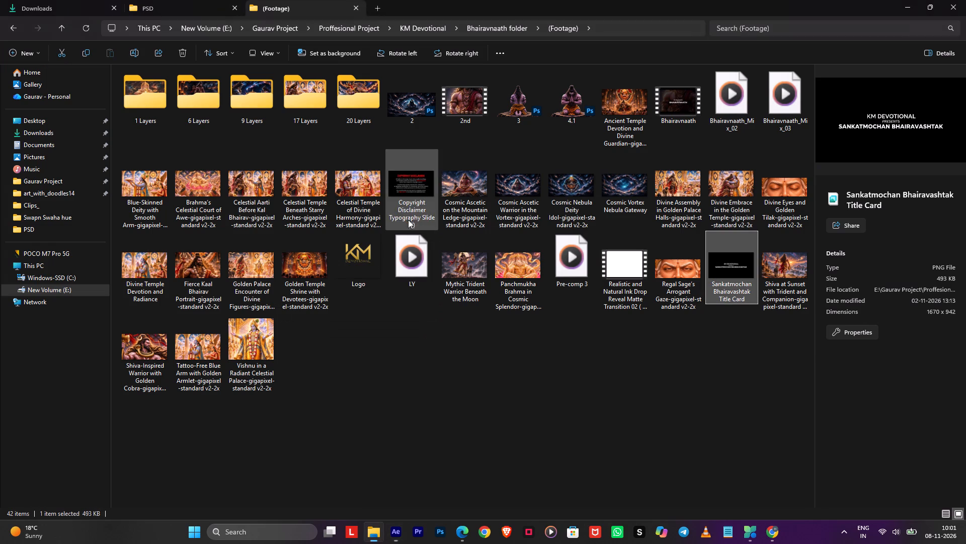
pyautogui.hotkey('alt', 'Tab')
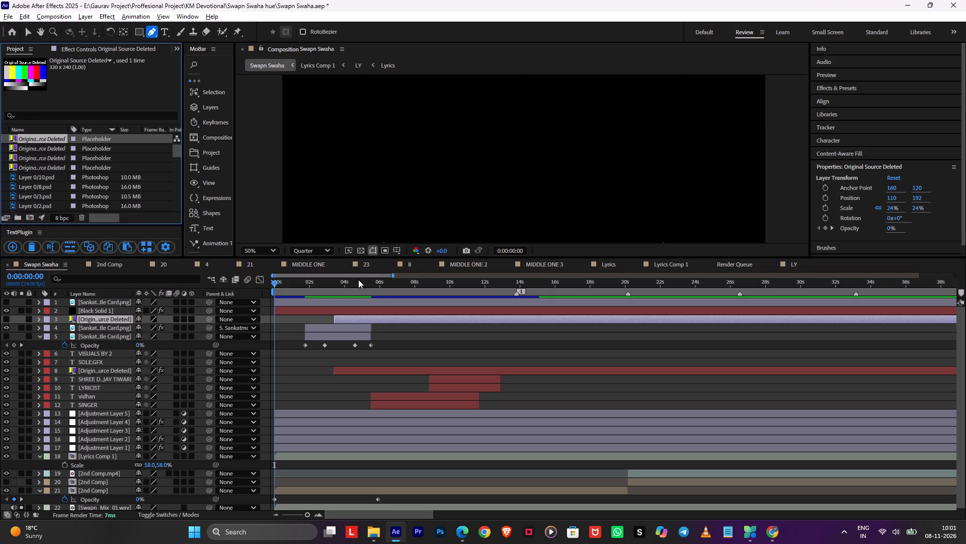
pyautogui.hotkey('alt', 'Tab')
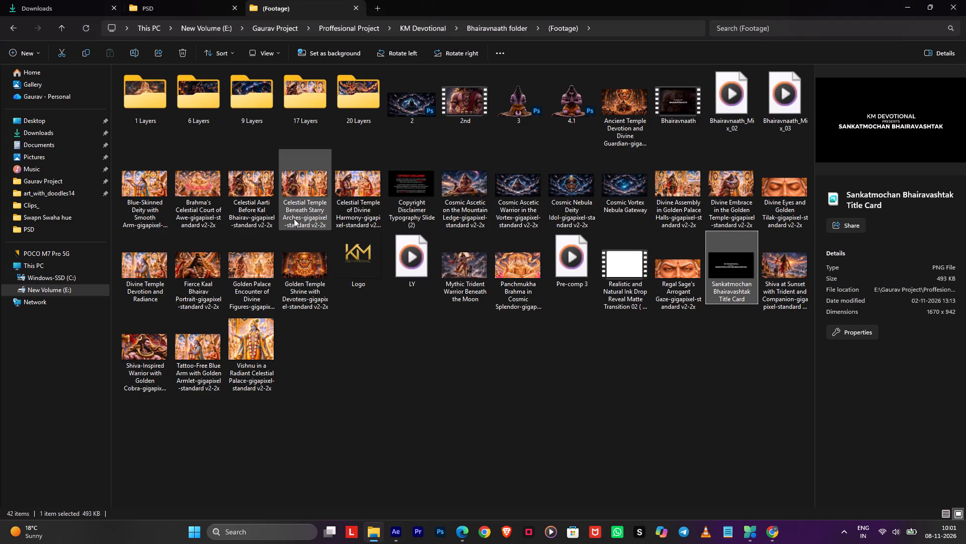
pyautogui.moveTo(363, 253); pyautogui.dragTo(399, 309)
pyautogui.hotkey('alt', 'Tab')
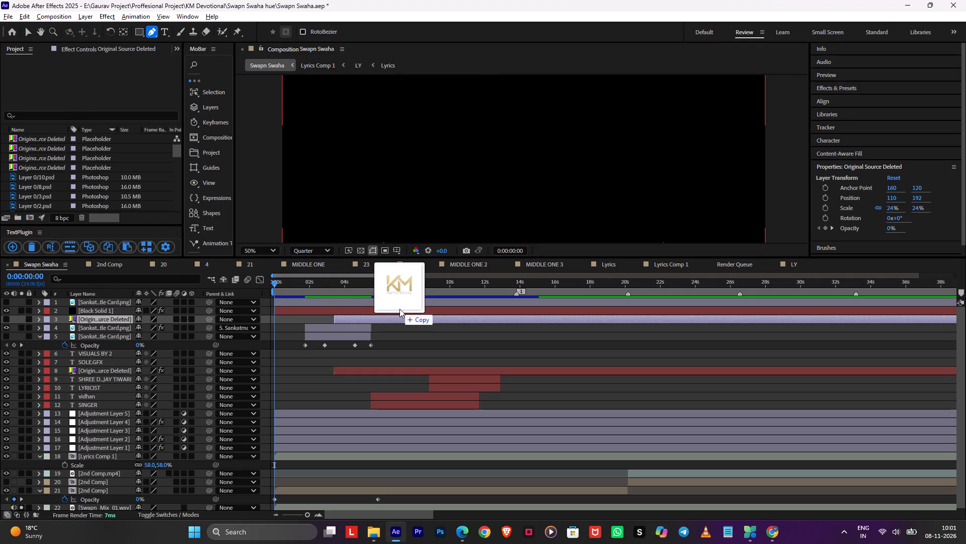
pyautogui.moveTo(399, 309); pyautogui.dragTo(384, 328)
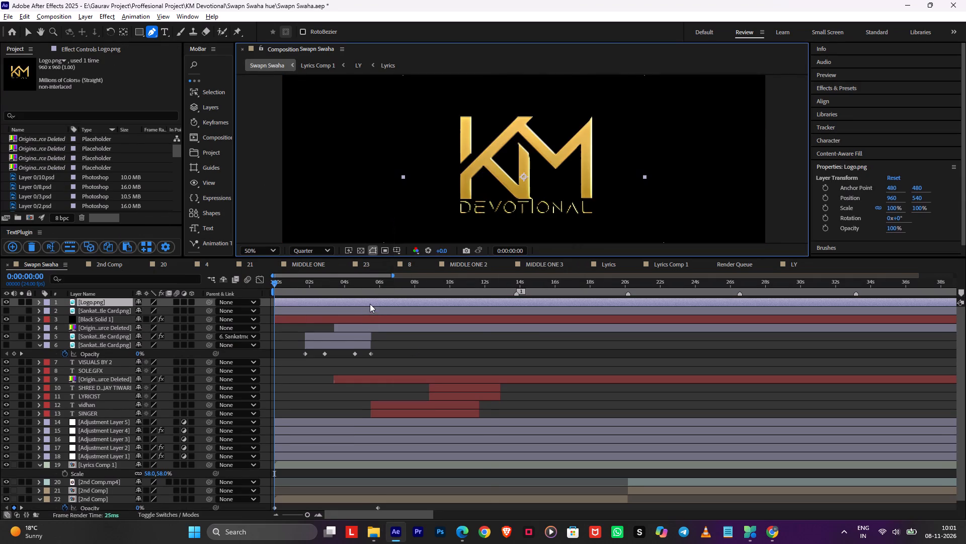
# Locate Logo.png in the project and replace the source of the placeholder on layer 4 with it.
pyautogui.rightClick(370, 304)
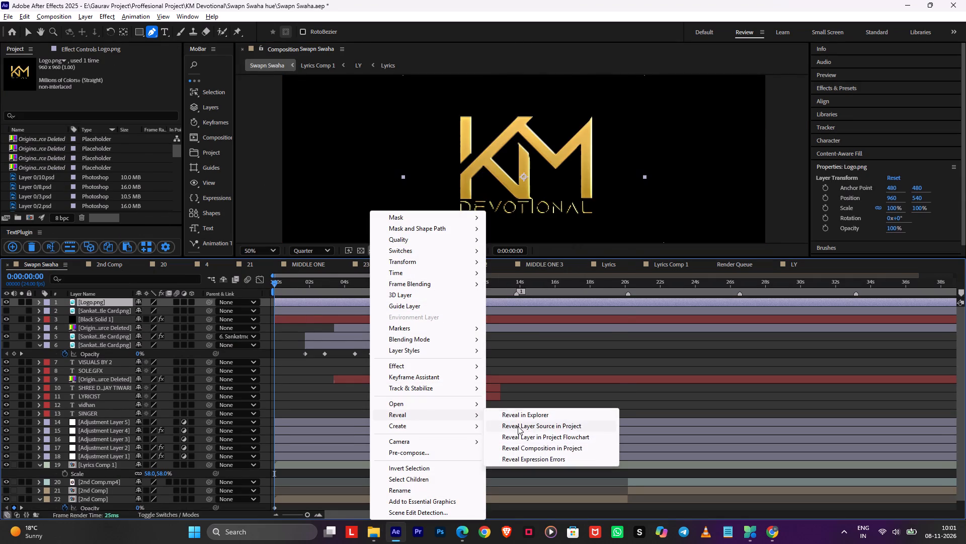
pyautogui.click(518, 426)
pyautogui.click(74, 345)
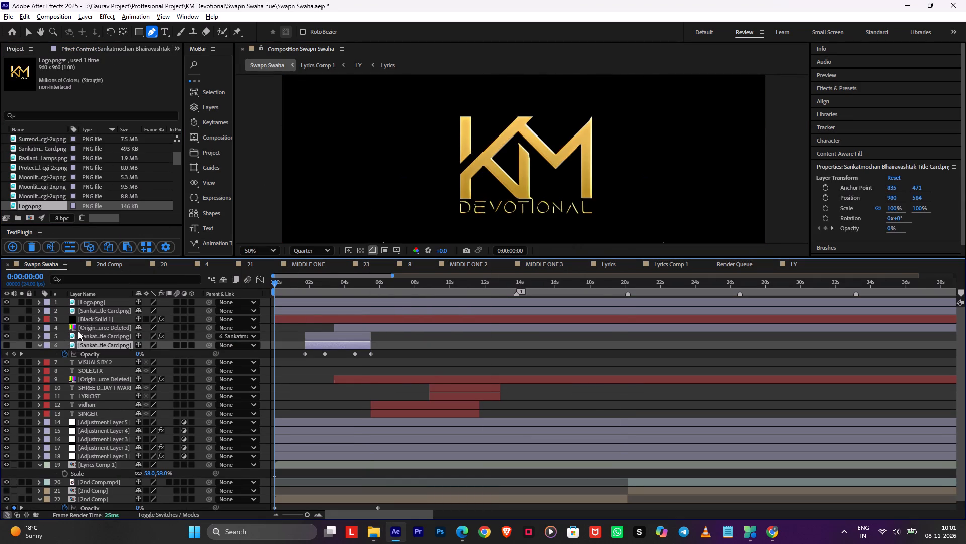
pyautogui.click(80, 326)
pyautogui.moveTo(42, 208); pyautogui.dragTo(90, 323)
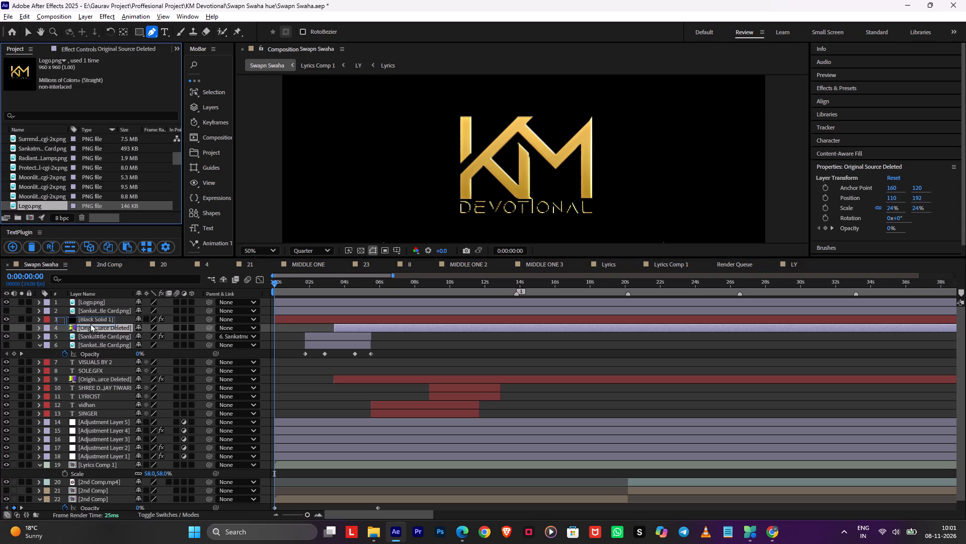
pyautogui.moveTo(90, 323); pyautogui.dragTo(94, 325)
# Delete the extra full-size Logo.png layer at the top of the layer stack and save the project.
pyautogui.click(94, 304)
pyautogui.press('Delete')
pyautogui.click(95, 303)
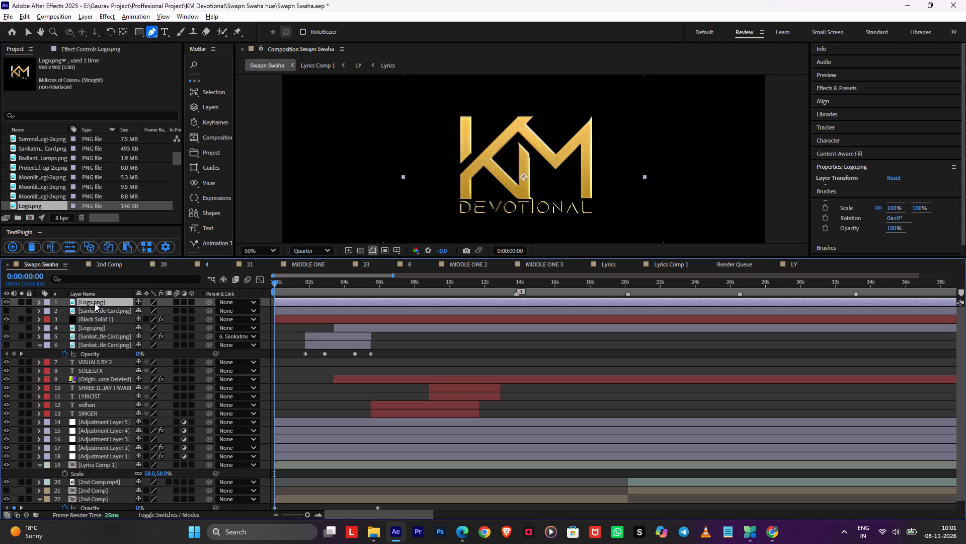
pyautogui.scroll(-1, 409, 207)
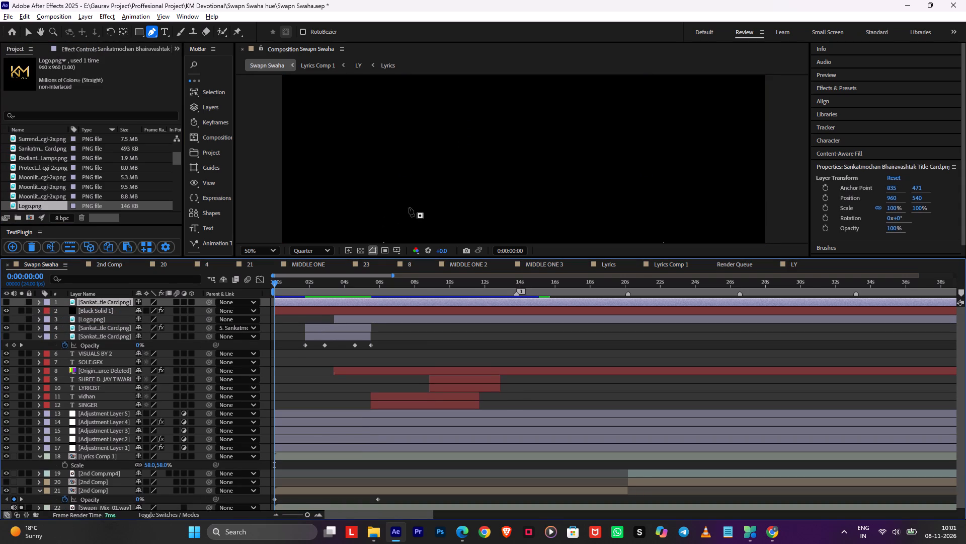
pyautogui.hotkey('ctrl', 's')
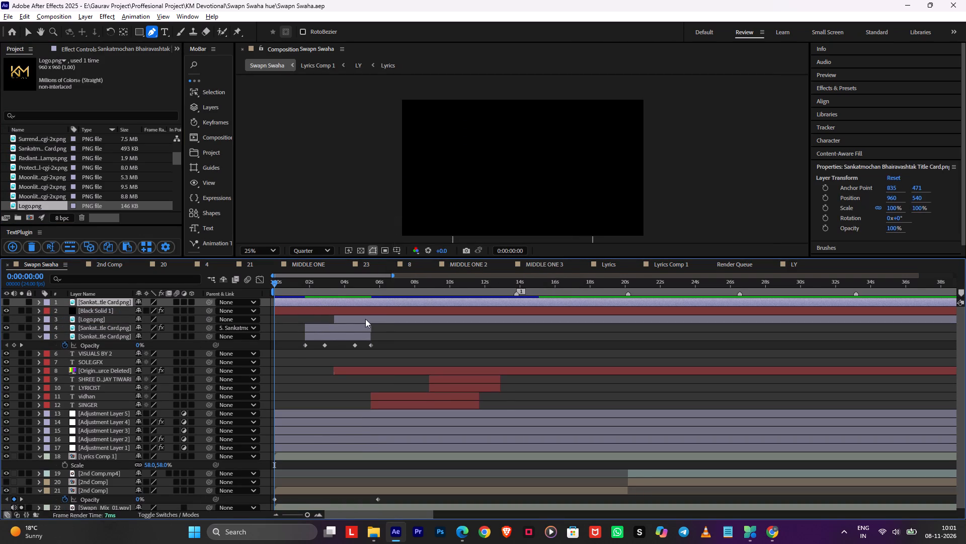
# Move the Logo.png layer on layer 3 so that it starts at 0:00:00:00.
pyautogui.moveTo(365, 319); pyautogui.dragTo(299, 326)
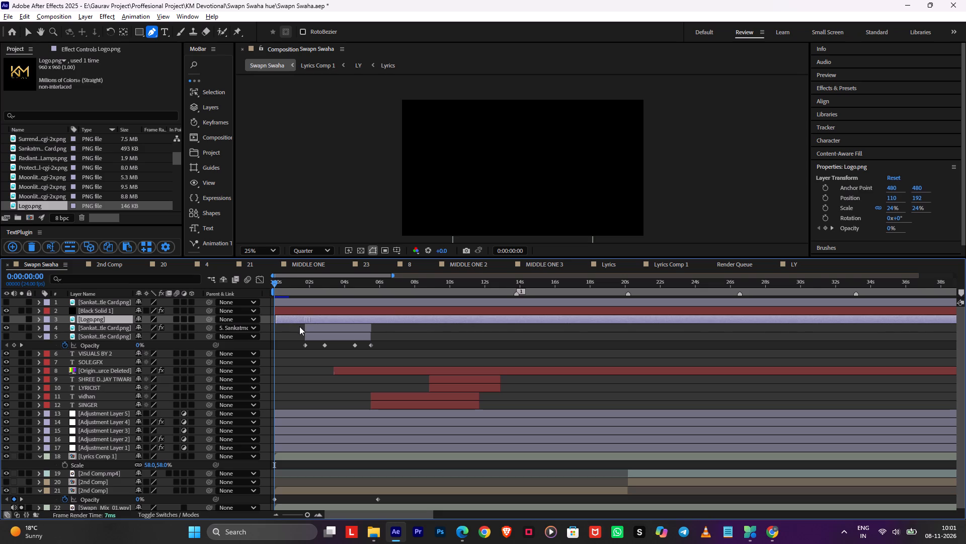
pyautogui.moveTo(299, 326); pyautogui.dragTo(295, 325)
pyautogui.keyDown('shift'); pyautogui.click(295, 325); pyautogui.keyUp('shift')
pyautogui.press('[')
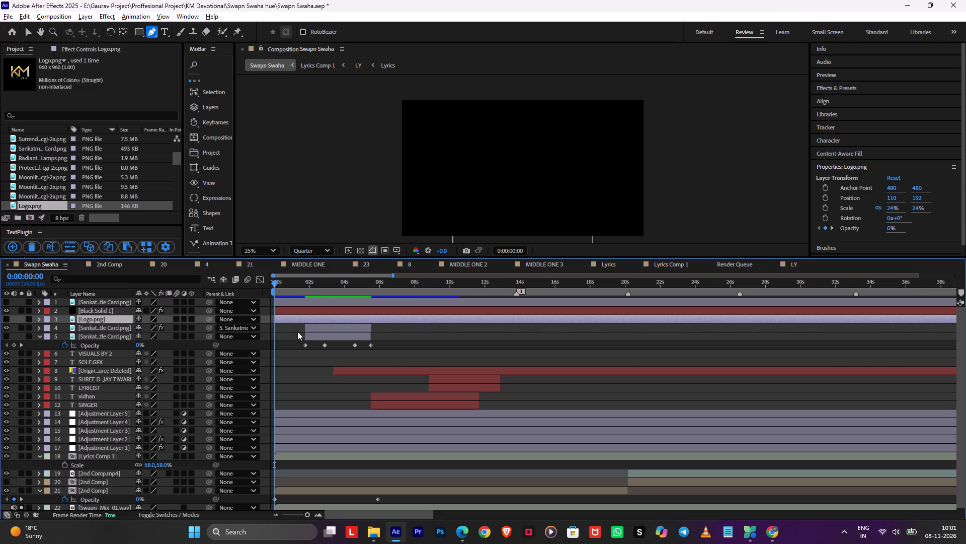
# Move the masked title card on layer 4 so that it starts at 0:00:00:00.
pyautogui.click(325, 338)
pyautogui.moveTo(319, 325); pyautogui.dragTo(288, 326)
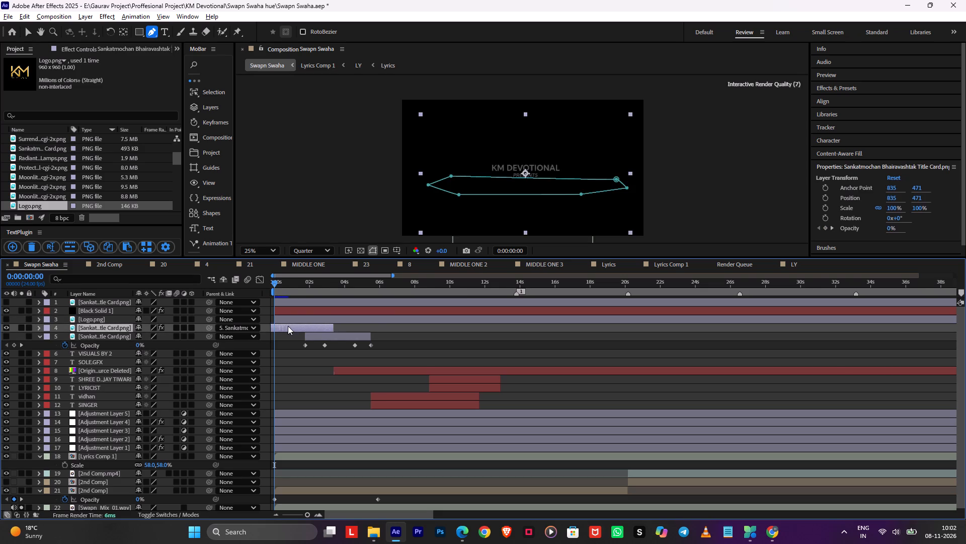
pyautogui.moveTo(288, 326); pyautogui.dragTo(292, 328)
pyautogui.press('[')
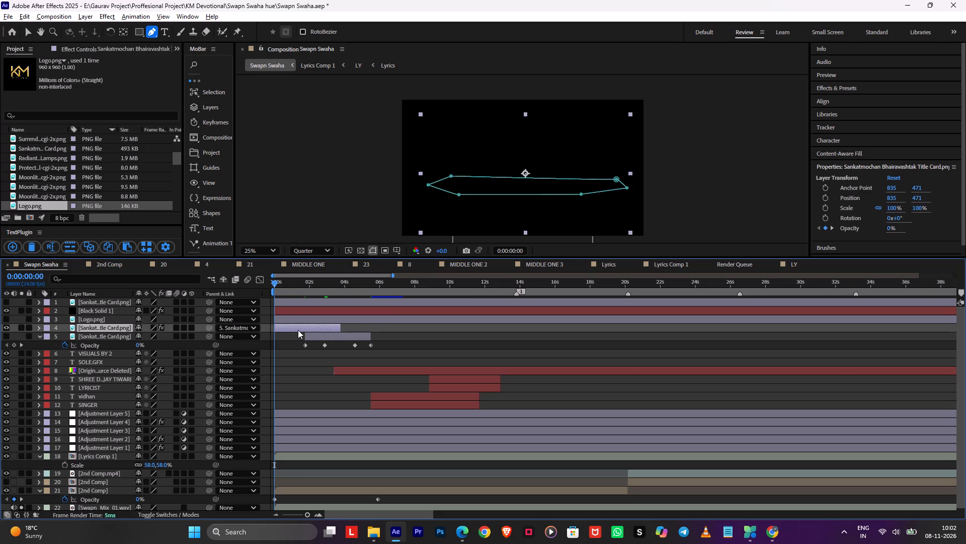
# Preview the opening from 0:00:00:00 and save the project.
pyautogui.press('space')
pyautogui.hotkey('ctrl', 's')
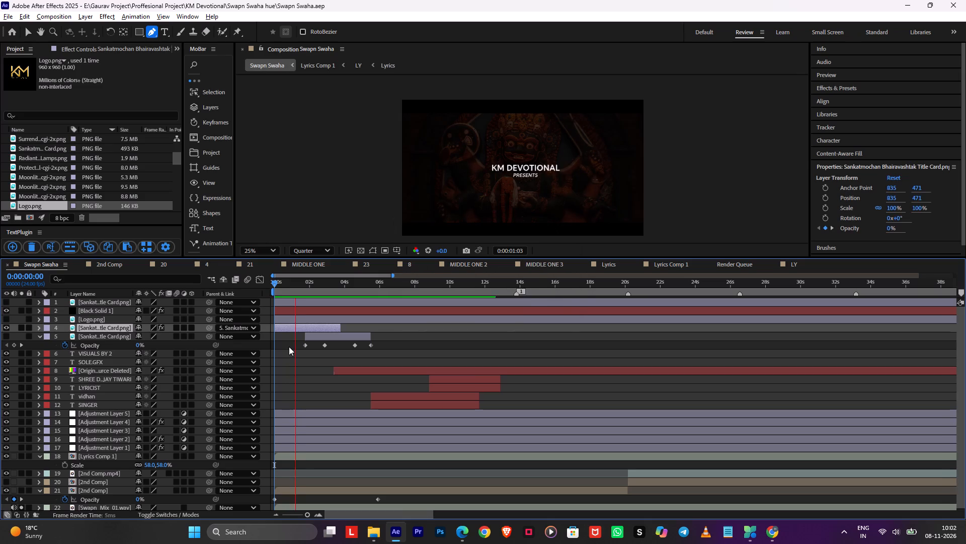
pyautogui.press('space')
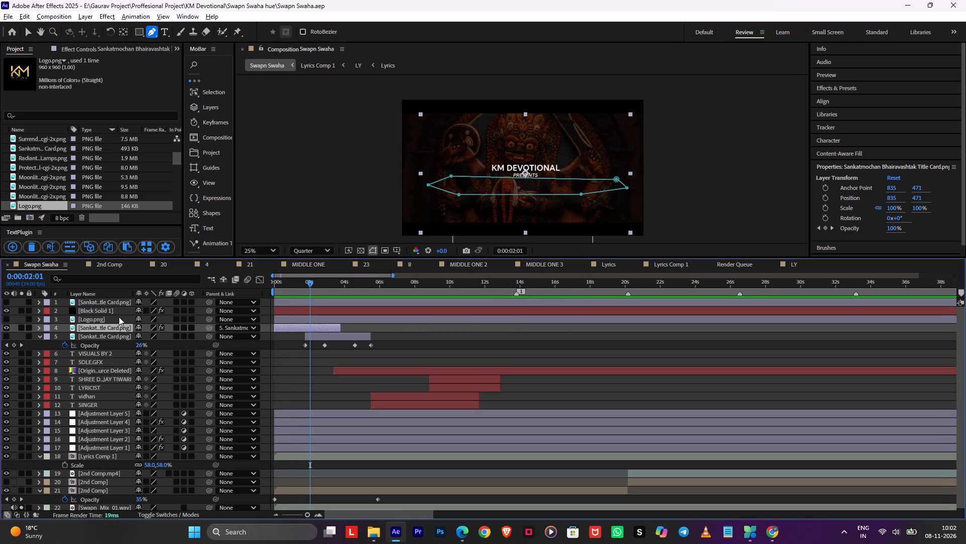
# Show the full-length Sankatmochan Bhairavashtak title card on layer 1, save the project, and delete that layer.
pyautogui.click(9, 302)
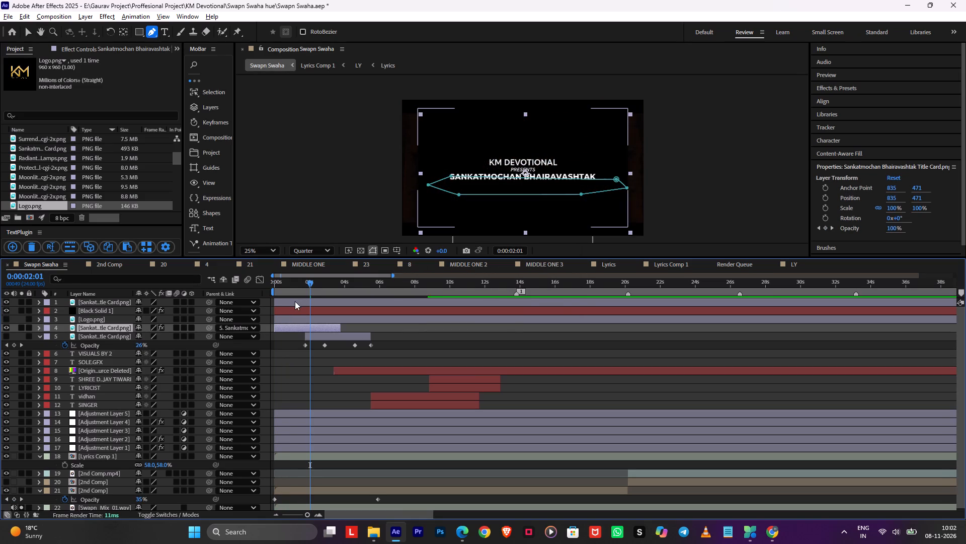
pyautogui.hotkey('ctrl', 's')
pyautogui.click(295, 300)
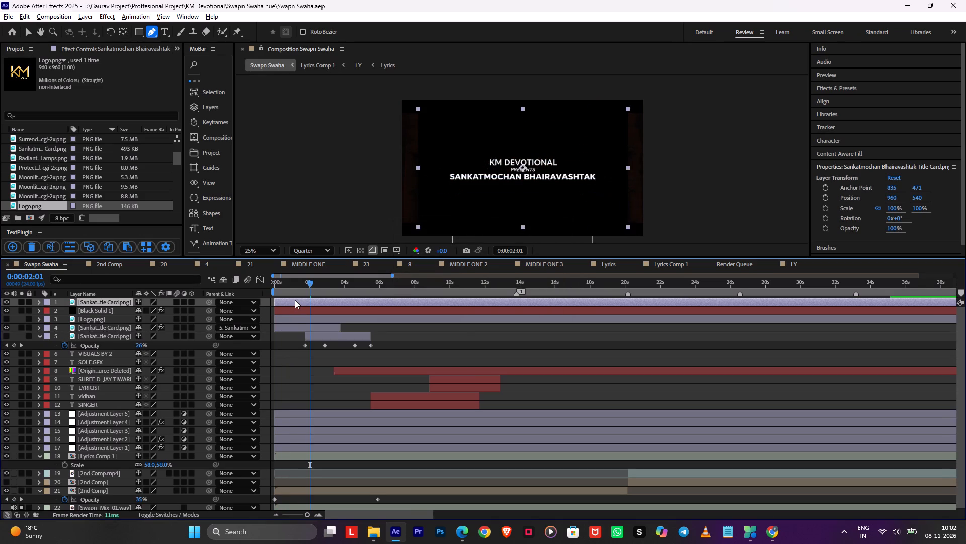
pyautogui.press('Delete')
# Make the Logo.png layer visible, save the project, and preview the opening from 0:00:00:00.
pyautogui.click(294, 310)
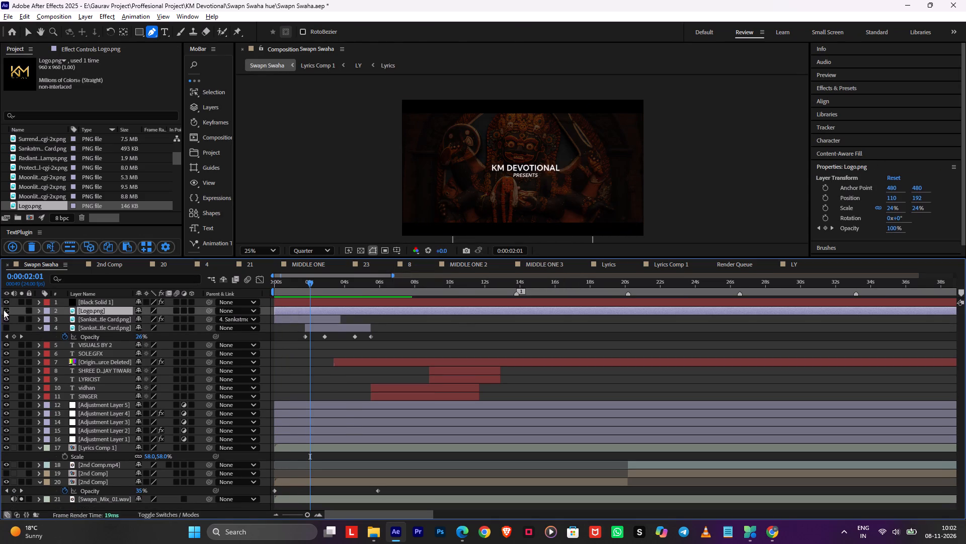
pyautogui.click(6, 309)
pyautogui.moveTo(297, 283); pyautogui.dragTo(168, 292)
pyautogui.press('space')
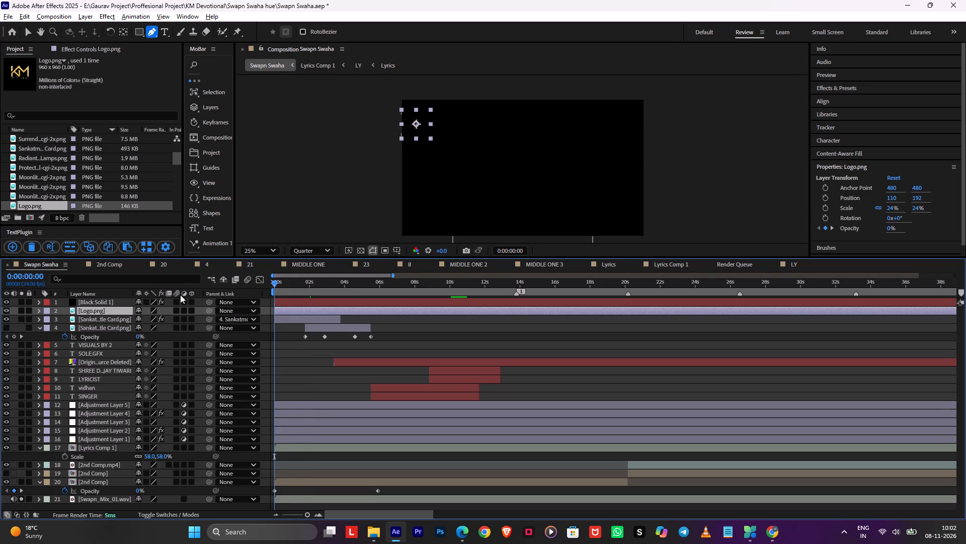
pyautogui.hotkey('ctrl', 's')
pyautogui.press('space')
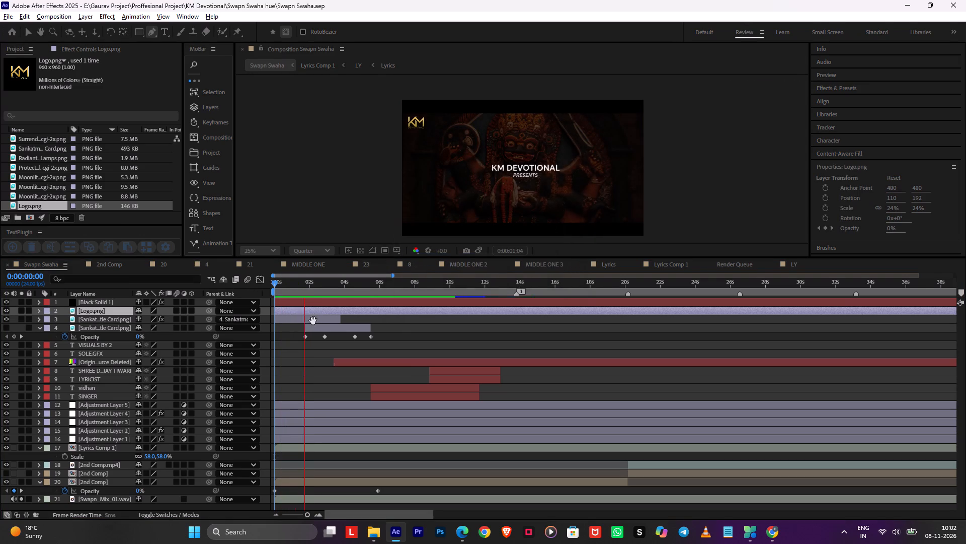
# Lower the masked KM Devotional title card on layer 3 to position 823, 671 and preview it.
pyautogui.click(313, 321)
pyautogui.hotkey('shift', 'Down')
pyautogui.hotkey('shift', 'Down')
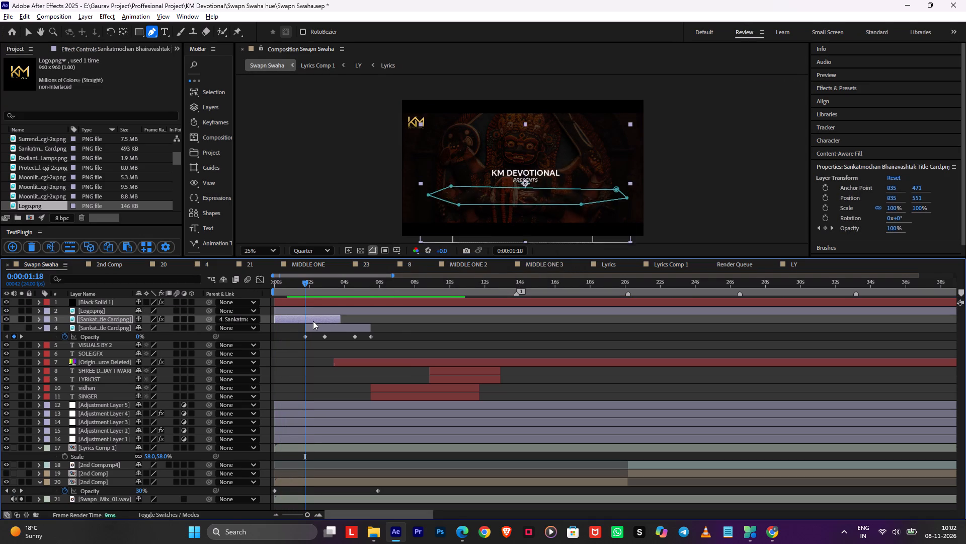
pyautogui.hotkey('shift', 'Down')
pyautogui.hotkey('shift', 'Down')
pyautogui.hotkey('shift', 'Down')
pyautogui.press('Left')
pyautogui.press('Left')
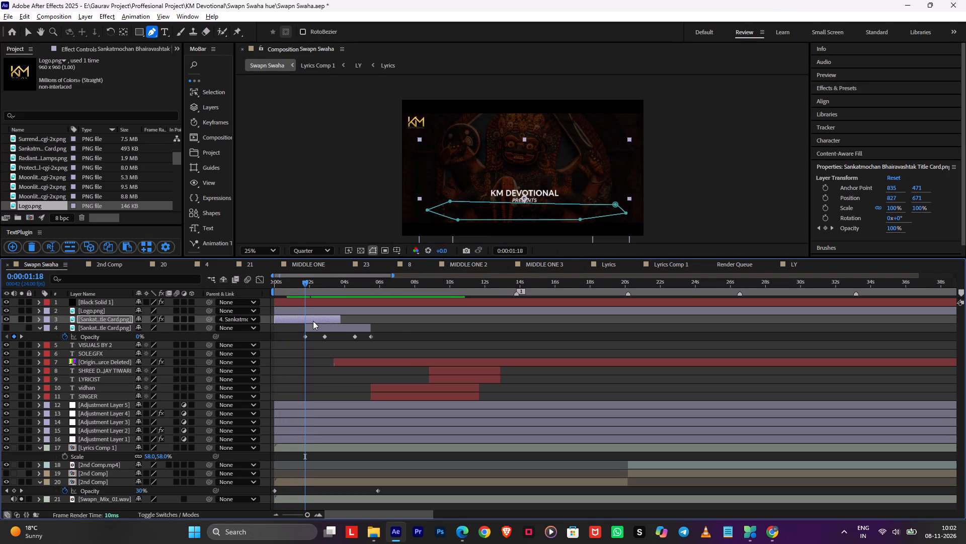
pyautogui.press('Left')
pyautogui.press('space')
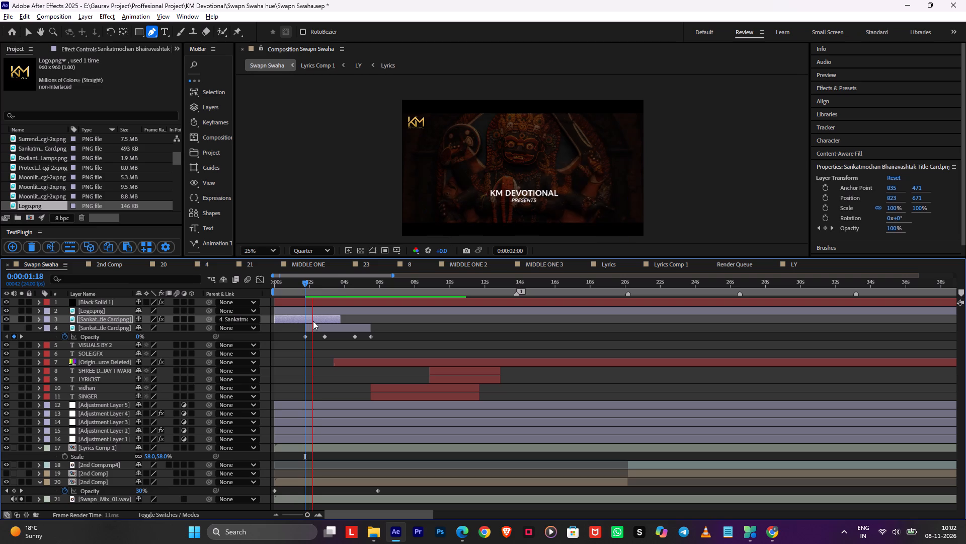
pyautogui.press('space')
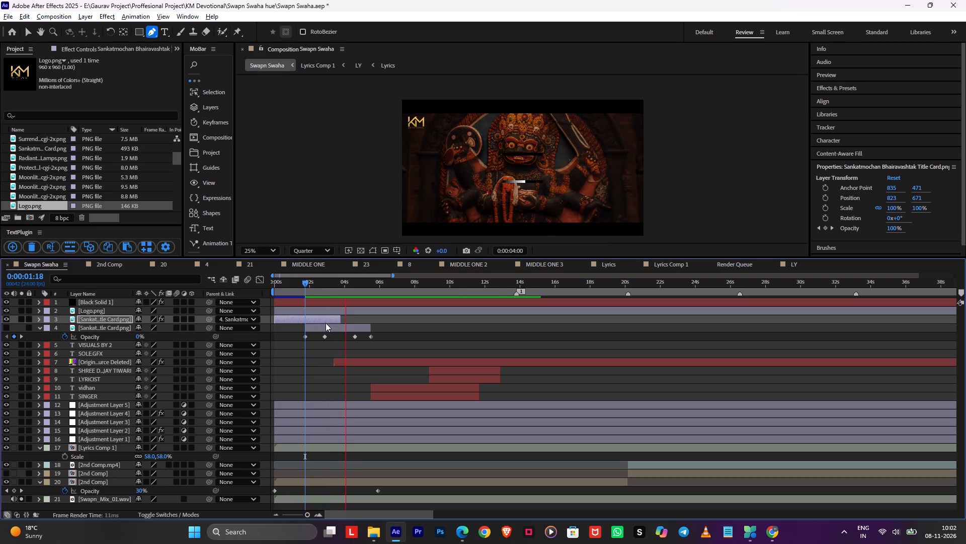
# Hide the Original Source Deleted layer on layer 7 and play a short preview.
pyautogui.click(334, 330)
pyautogui.click(349, 360)
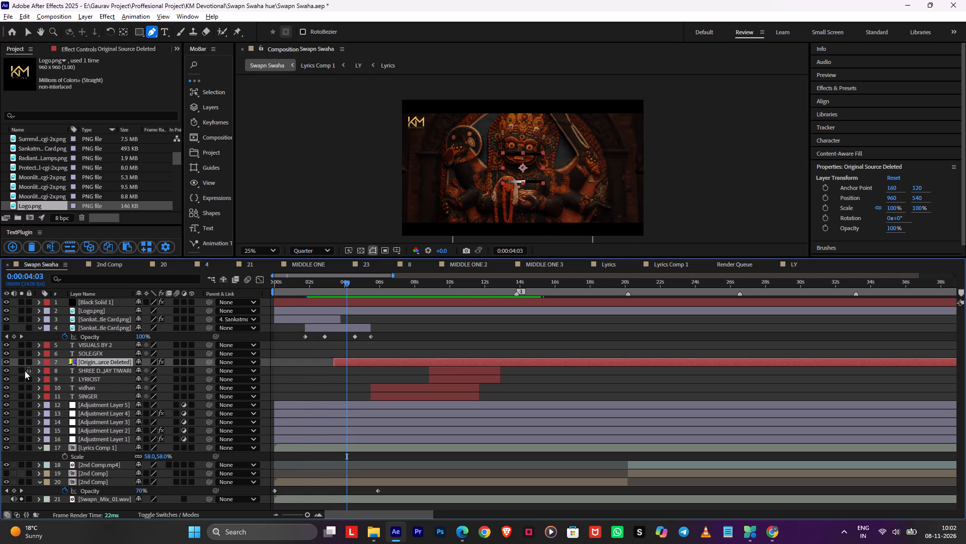
pyautogui.click(9, 361)
pyautogui.press('space')
pyautogui.press('space')
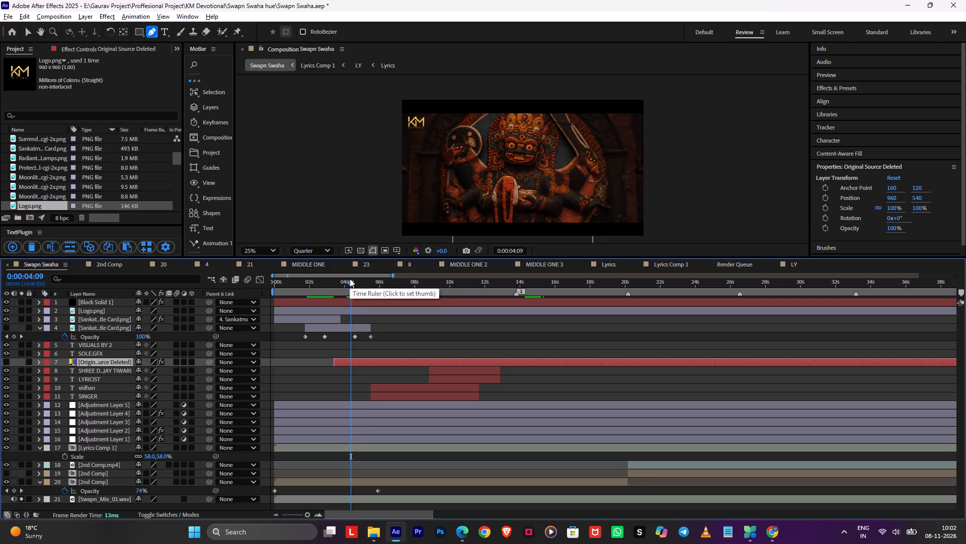
# Delete the hidden Sankatmochan Bhairavashtak title card on layer 4 and preview the opening from about 0:00:01:13.
pyautogui.moveTo(350, 279); pyautogui.dragTo(356, 283)
pyautogui.click(354, 331)
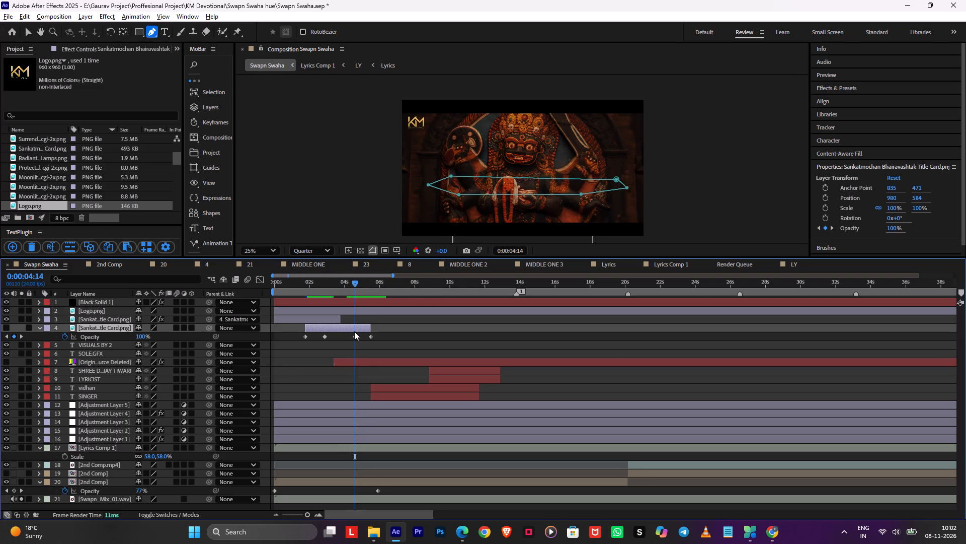
pyautogui.press('Delete')
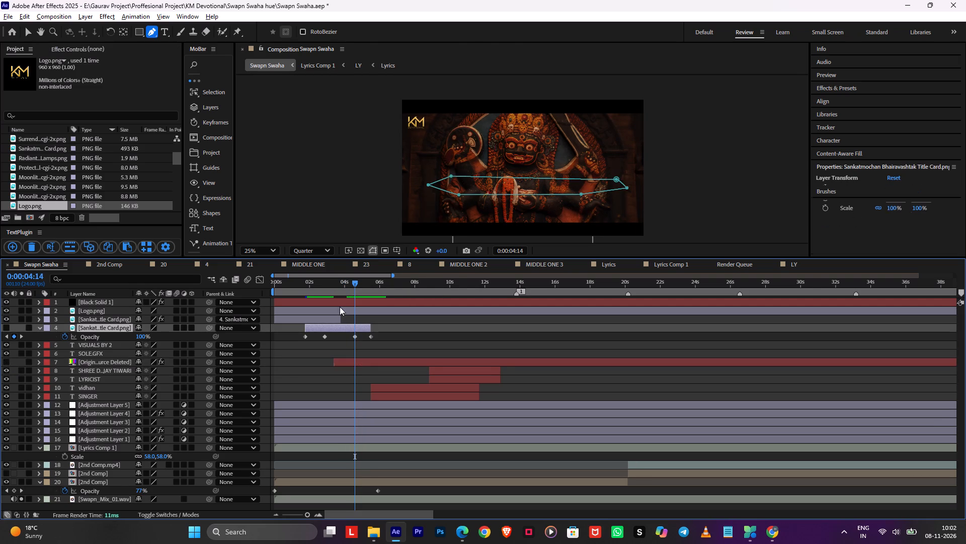
pyautogui.moveTo(333, 283); pyautogui.dragTo(301, 283)
pyautogui.press('space')
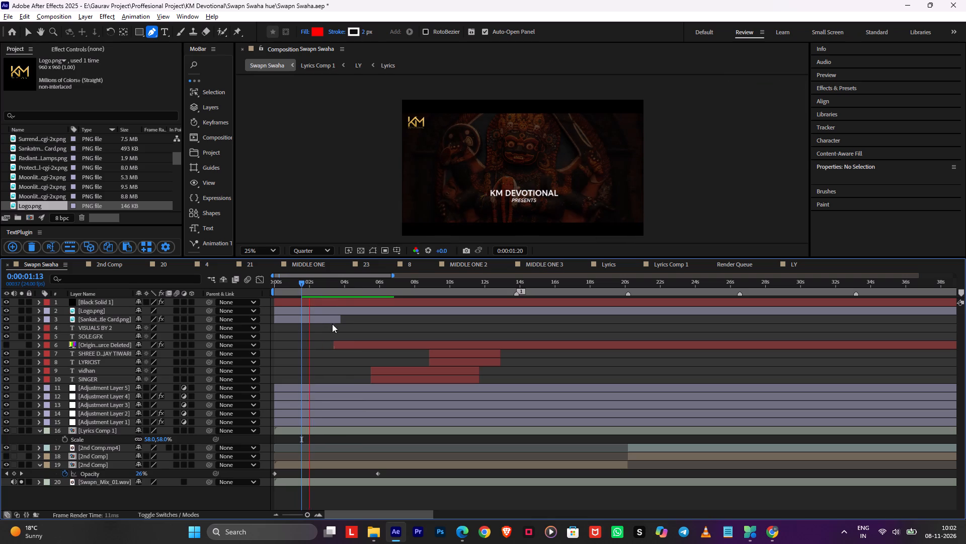
pyautogui.press('space')
pyautogui.press('space')
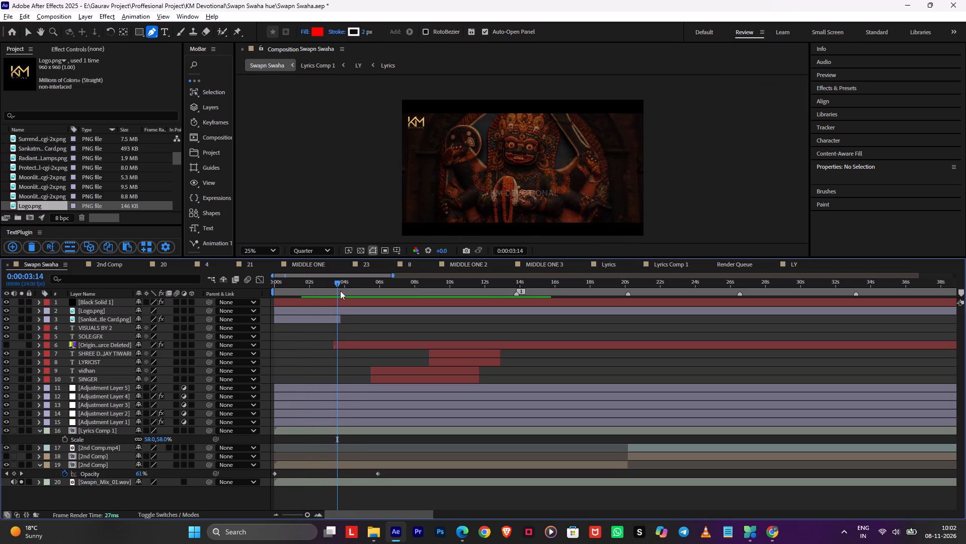
pyautogui.press('space')
# Shift the four singer and lyricist text layers together so the lyricist pair ends at about 0:00:15:00, and preview the timing.
pyautogui.click(379, 340)
pyautogui.keyDown('alt'); pyautogui.scroll(-4, 379, 344); pyautogui.keyUp('alt')
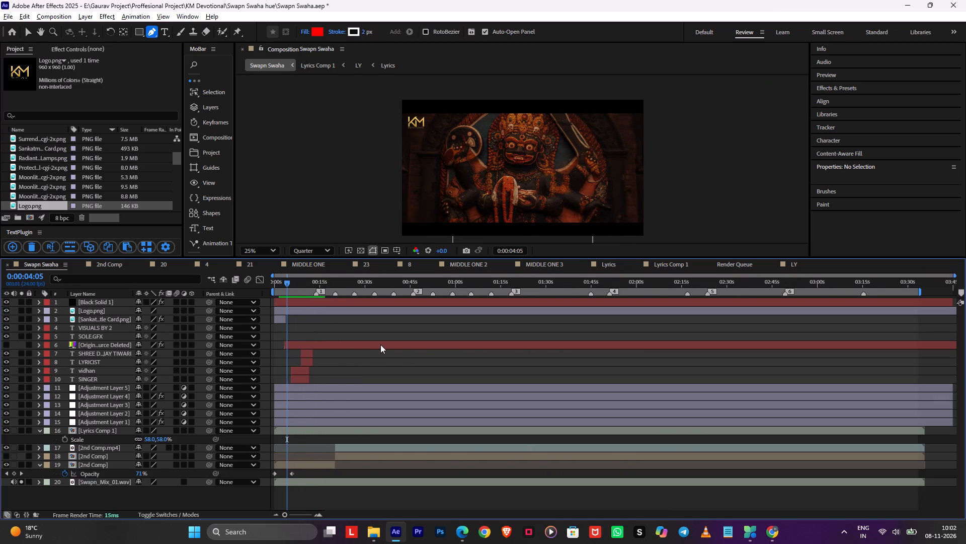
pyautogui.keyDown('alt'); pyautogui.scroll(-2, 381, 345); pyautogui.keyUp('alt')
pyautogui.click(381, 345)
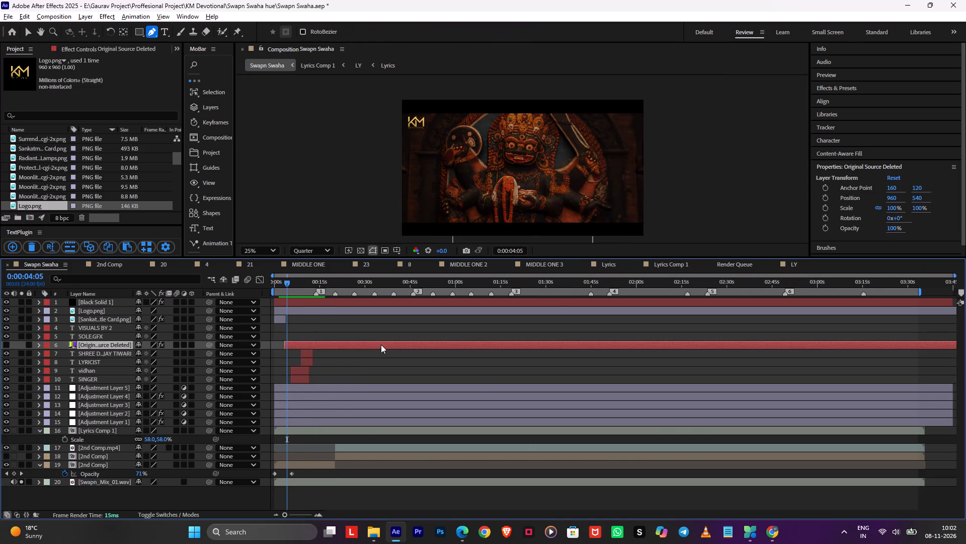
pyautogui.click(297, 352)
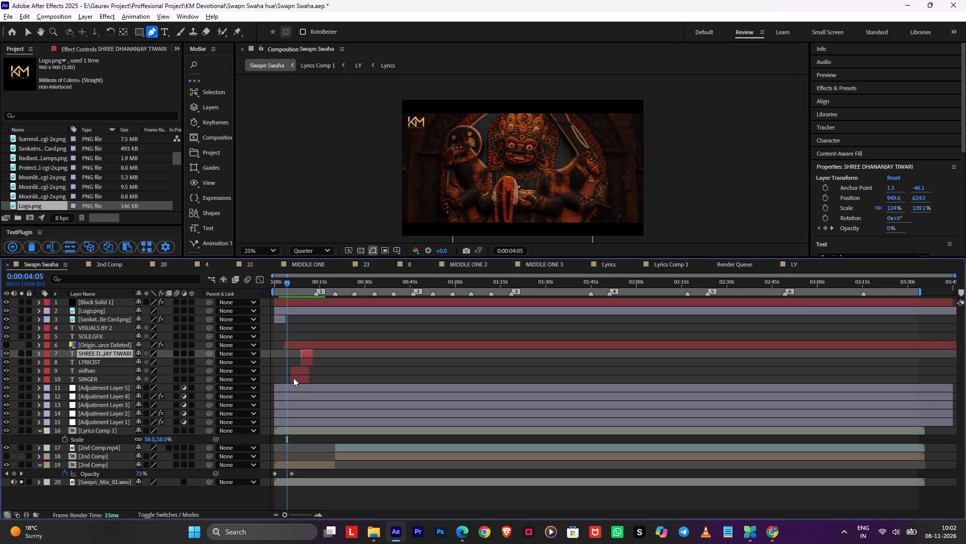
pyautogui.keyDown('shift'); pyautogui.click(293, 378); pyautogui.keyUp('shift')
pyautogui.moveTo(294, 367); pyautogui.dragTo(287, 367)
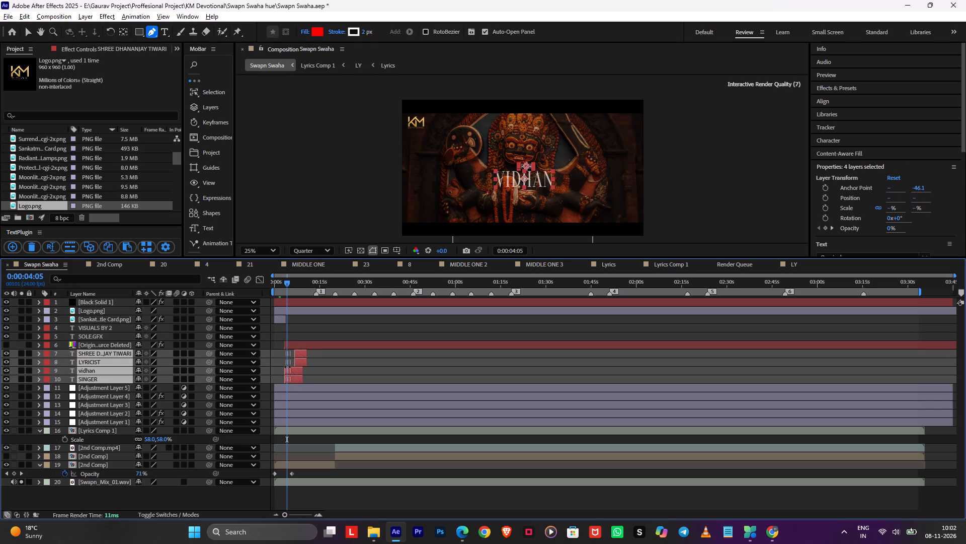
pyautogui.moveTo(287, 367); pyautogui.dragTo(303, 367)
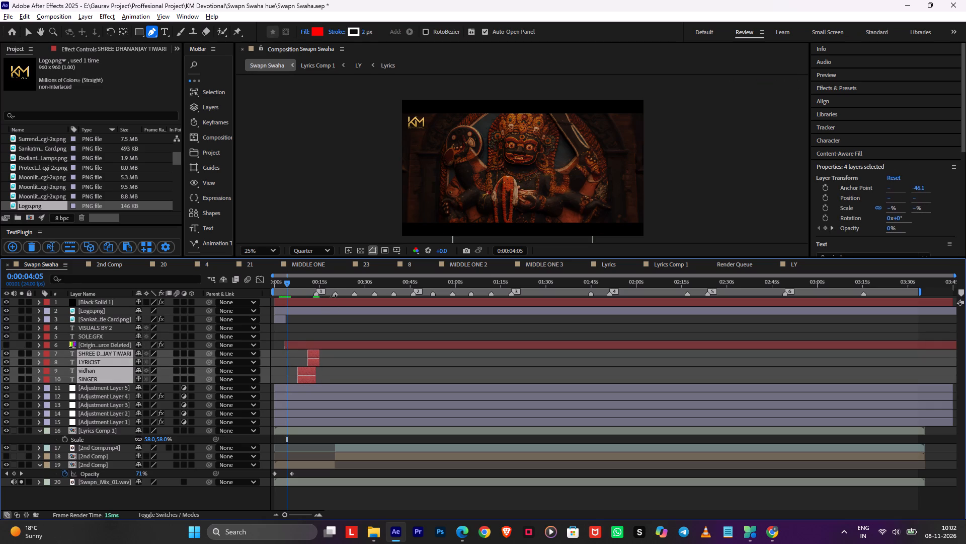
pyautogui.moveTo(342, 281); pyautogui.dragTo(321, 281)
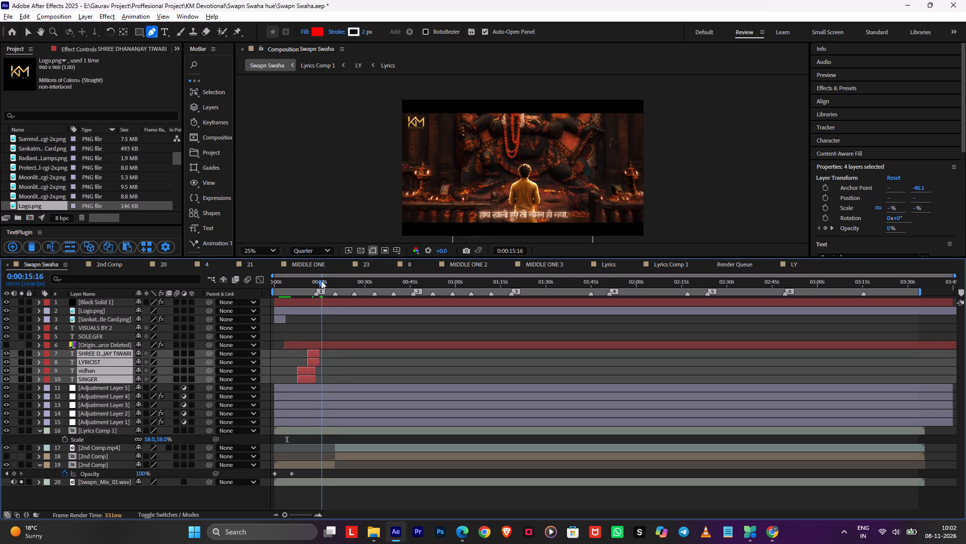
pyautogui.moveTo(321, 281); pyautogui.dragTo(307, 289)
pyautogui.press('space')
pyautogui.keyDown('alt'); pyautogui.scroll(2, 307, 323); pyautogui.keyUp('alt')
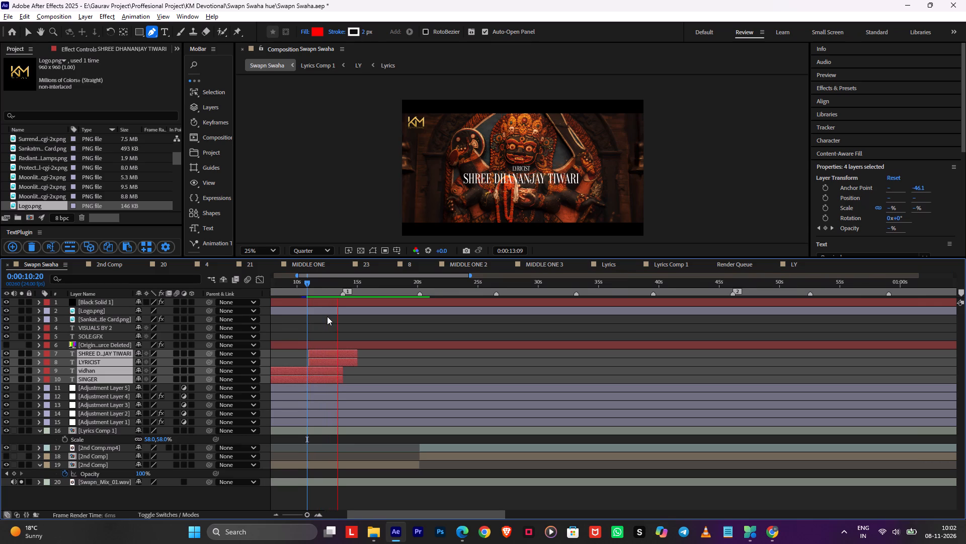
pyautogui.press('space')
# Move the four singer and lyricist text layers earlier together so the lyricist pair ends at 0:00:13:19.
pyautogui.moveTo(346, 282); pyautogui.dragTo(341, 282)
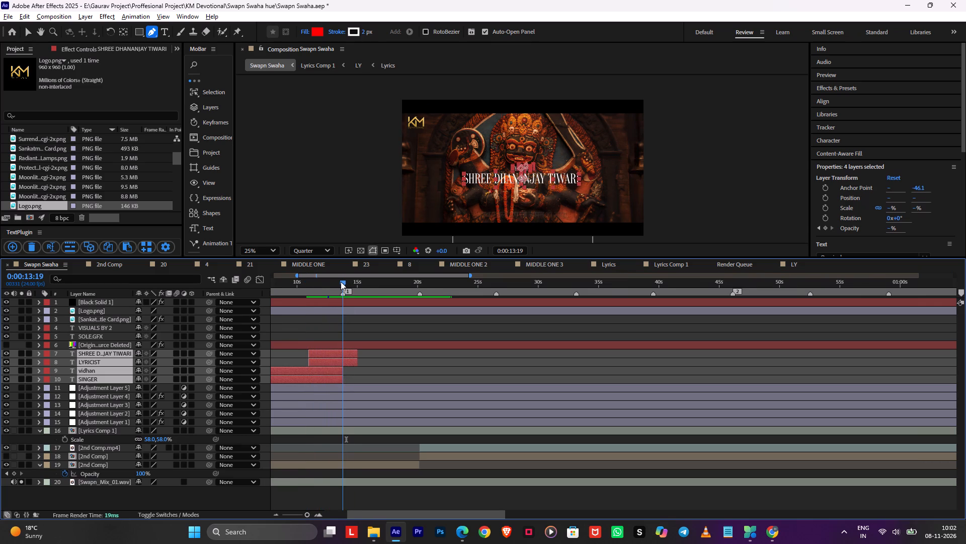
pyautogui.moveTo(341, 282); pyautogui.dragTo(340, 282)
pyautogui.moveTo(351, 352); pyautogui.dragTo(338, 352)
pyautogui.click(364, 360)
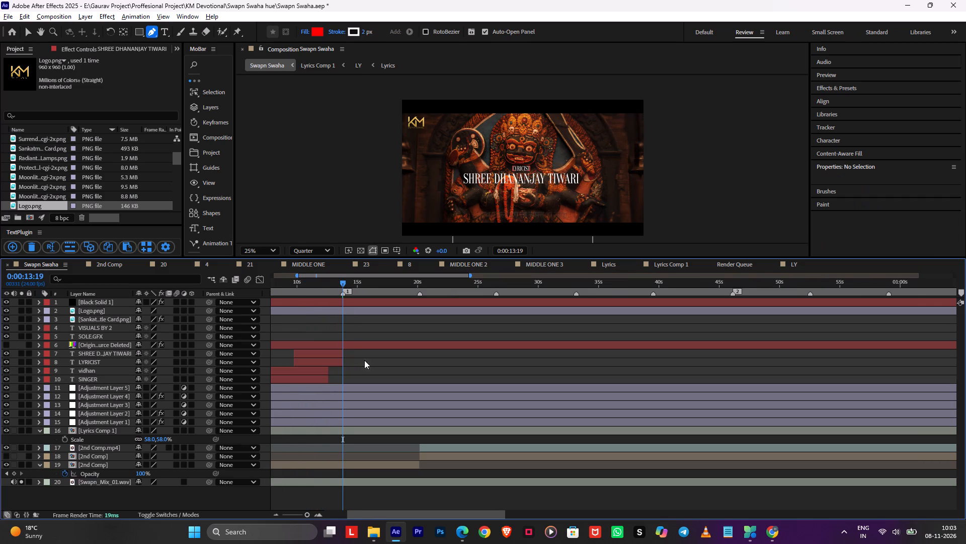
# Lower the four singer and lyricist text layers in the frame, roughly level with the KM Devotional title, and save the project.
pyautogui.click(317, 287)
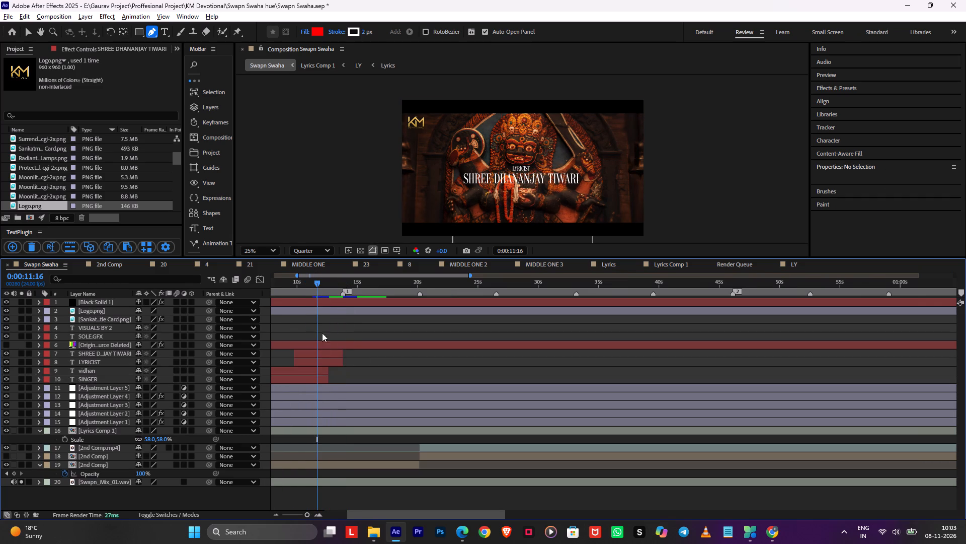
pyautogui.click(321, 353)
pyautogui.keyDown('shift'); pyautogui.click(294, 379); pyautogui.keyUp('shift')
pyautogui.hotkey('shift', 'Down')
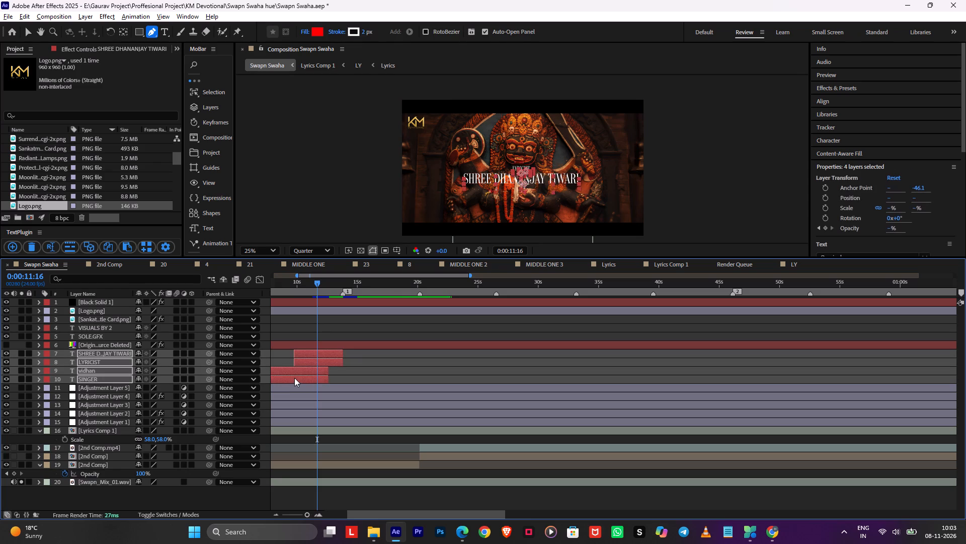
pyautogui.hotkey('shift', 'Down')
pyautogui.hotkey('shift', 'Down')
pyautogui.hotkey('shift', 'Down')
pyautogui.click(384, 360)
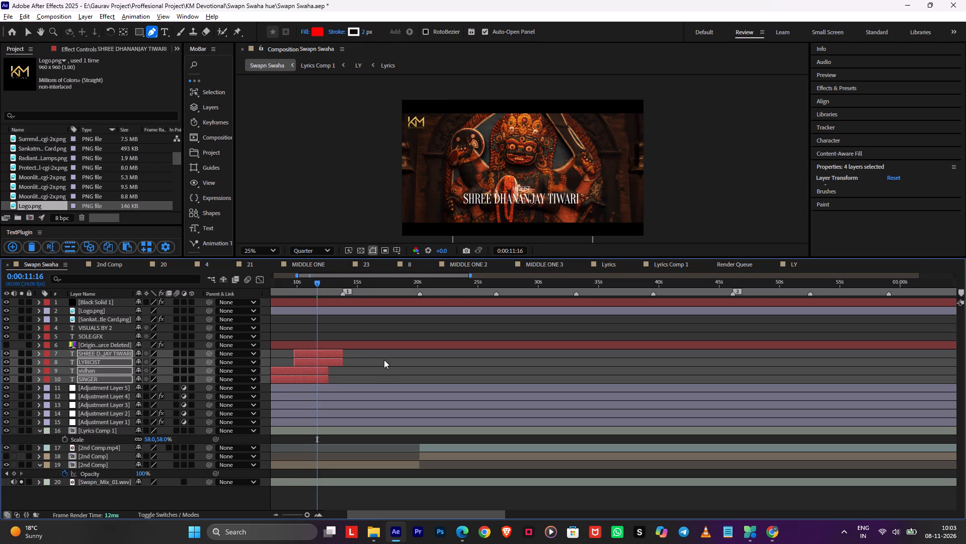
pyautogui.keyDown('alt'); pyautogui.scroll(-2, 384, 355); pyautogui.keyUp('alt')
pyautogui.hotkey('ctrl', 's')
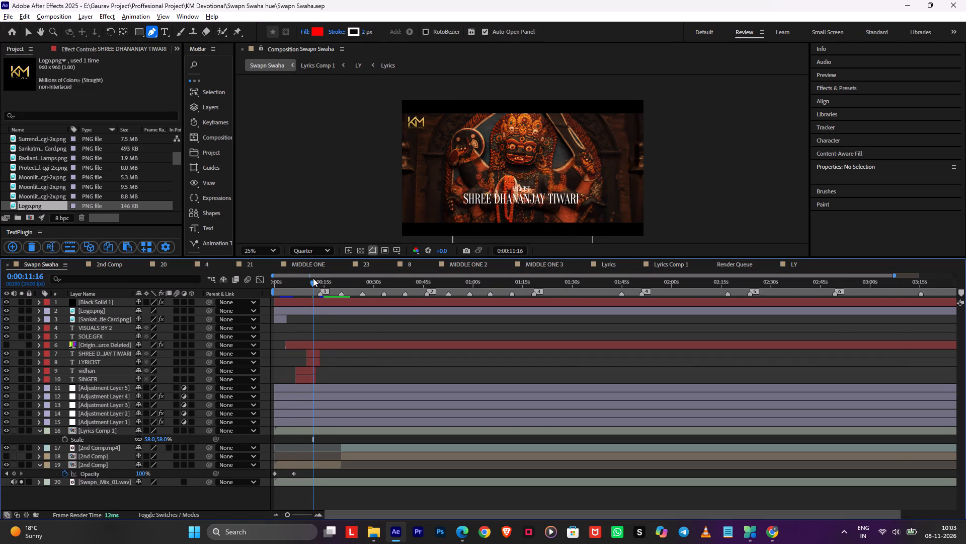
# Preview the singer and lyricist credits from 0:00:05:08 and scrub through the following shot.
pyautogui.moveTo(313, 278); pyautogui.dragTo(292, 311)
pyautogui.press('space')
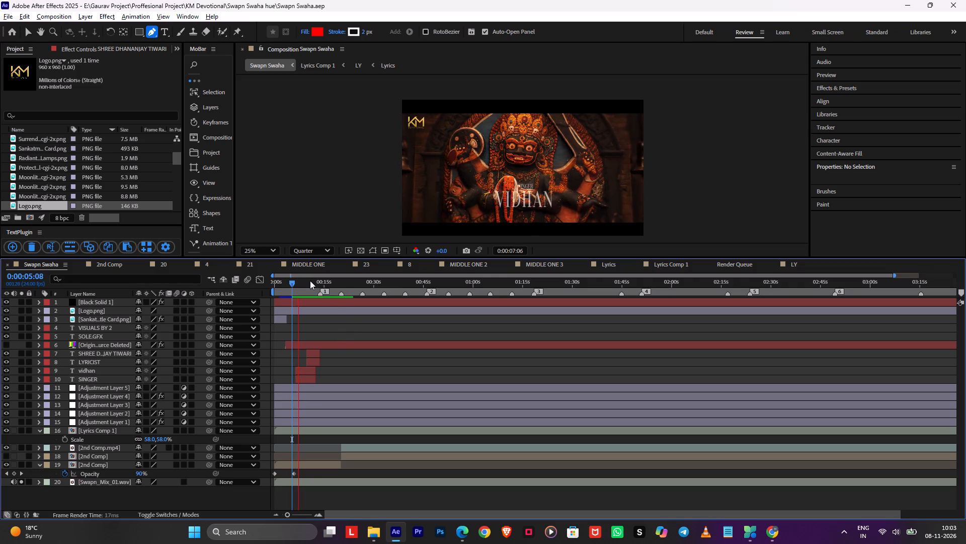
pyautogui.moveTo(310, 281); pyautogui.dragTo(335, 292)
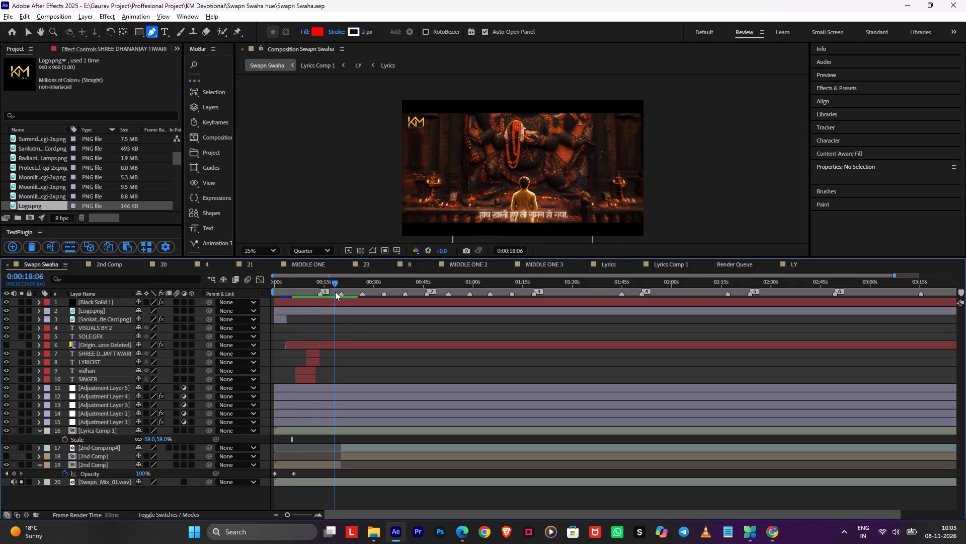
pyautogui.moveTo(335, 292); pyautogui.dragTo(309, 308)
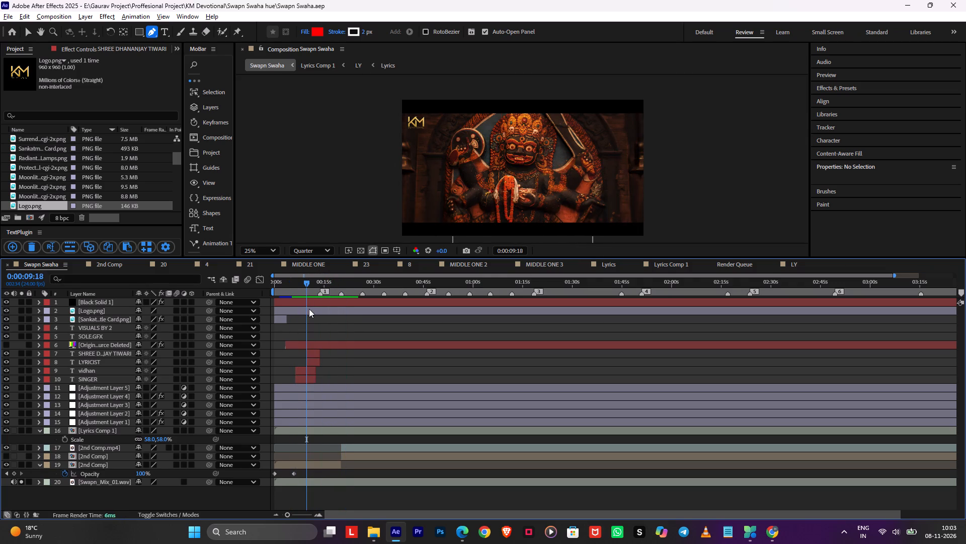
# Open composition 21 inside 2nd Comp and move Null 1's last Position keyframe to 0:00:37:00.
pyautogui.doubleClick(327, 466)
pyautogui.scroll(-1, 522, 370)
pyautogui.scroll(1, 523, 376)
pyautogui.scroll(-2, 524, 380)
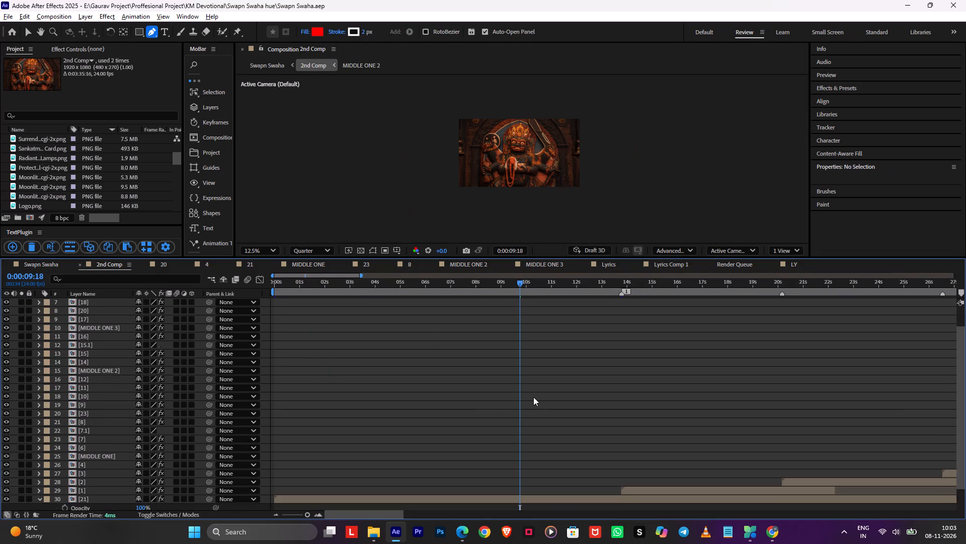
pyautogui.scroll(-5, 533, 397)
pyautogui.scroll(1, 533, 397)
pyautogui.scroll(-2, 533, 398)
pyautogui.click(612, 277)
pyautogui.moveTo(610, 280); pyautogui.dragTo(688, 303)
pyautogui.doubleClick(674, 497)
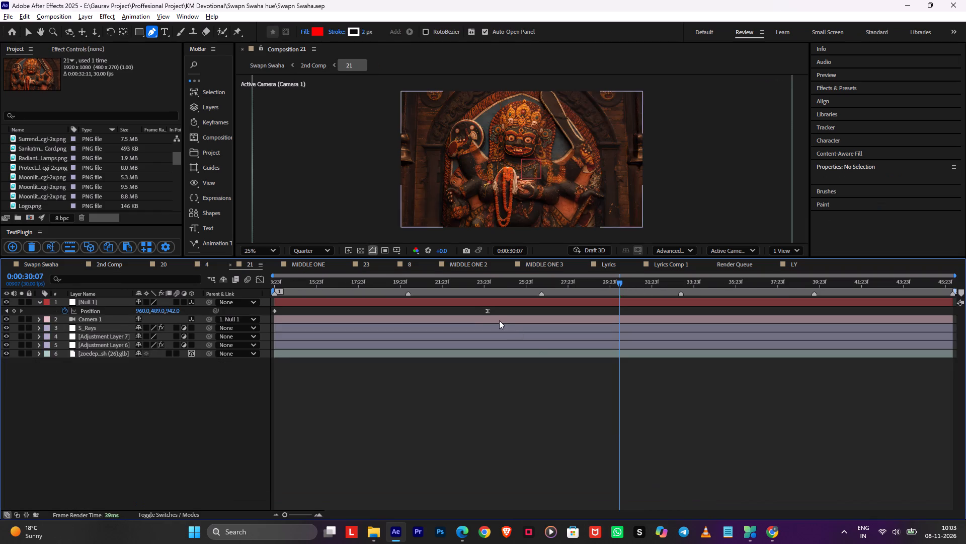
pyautogui.moveTo(489, 312); pyautogui.dragTo(773, 298)
# Decrease the Z value of Null 1's last Position keyframe at 0:00:37:00 in composition 21.
pyautogui.click(767, 285)
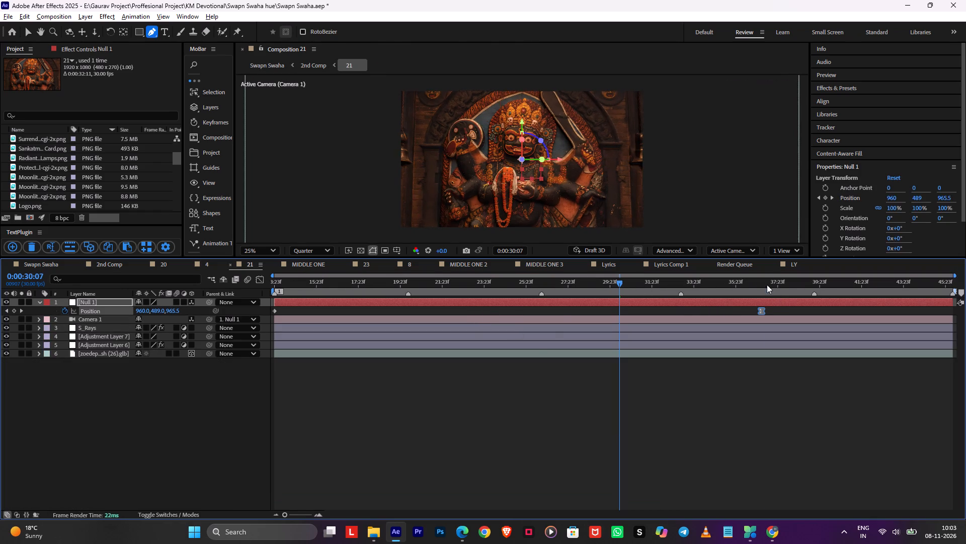
pyautogui.moveTo(176, 312); pyautogui.dragTo(212, 310)
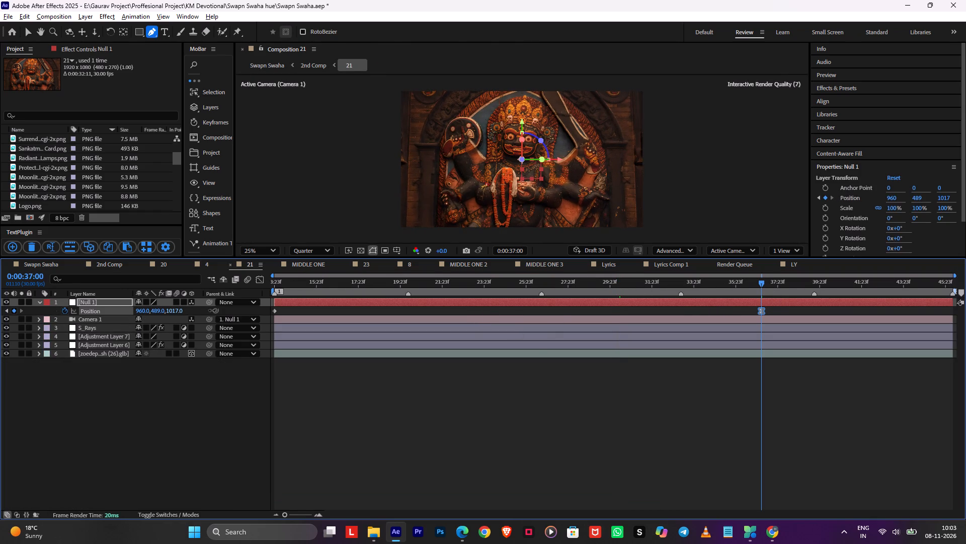
pyautogui.moveTo(212, 310); pyautogui.dragTo(45, 342)
pyautogui.moveTo(286, 284); pyautogui.dragTo(203, 293)
# Go back up through 2nd Comp to the Swapn Swaha composition and save the project.
pyautogui.press('Tab')
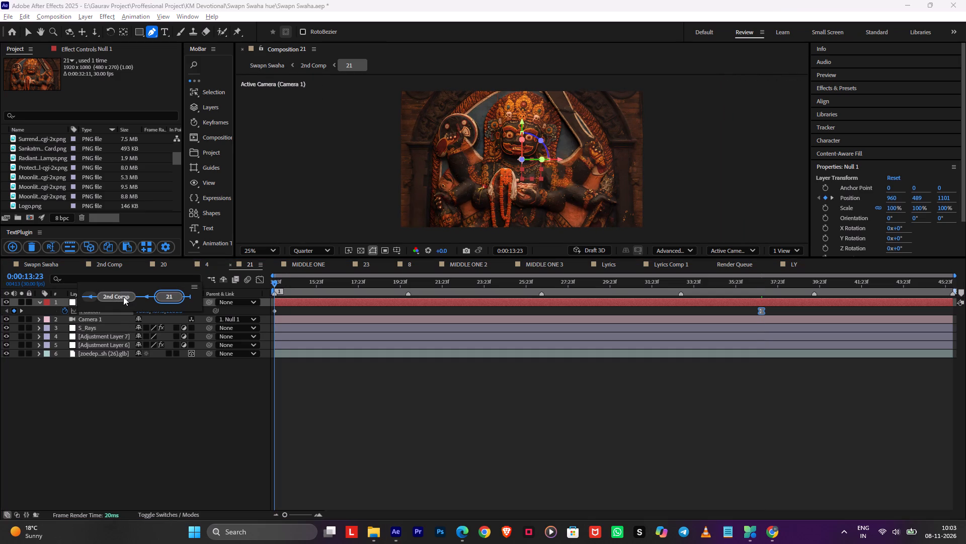
pyautogui.click(332, 397)
pyautogui.press('Tab')
pyautogui.click(120, 317)
pyautogui.press('Tab')
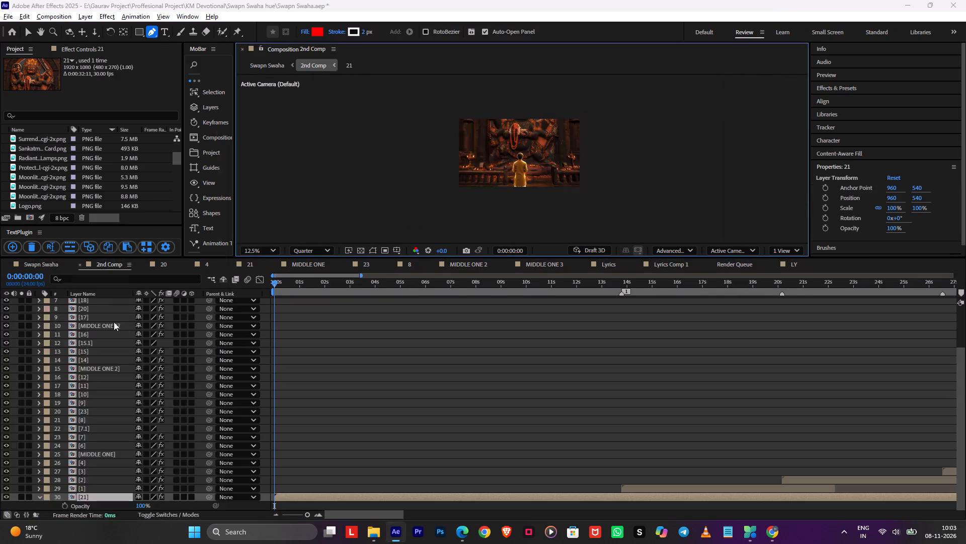
pyautogui.click(61, 323)
pyautogui.hotkey('ctrl', 's')
pyautogui.press('space')
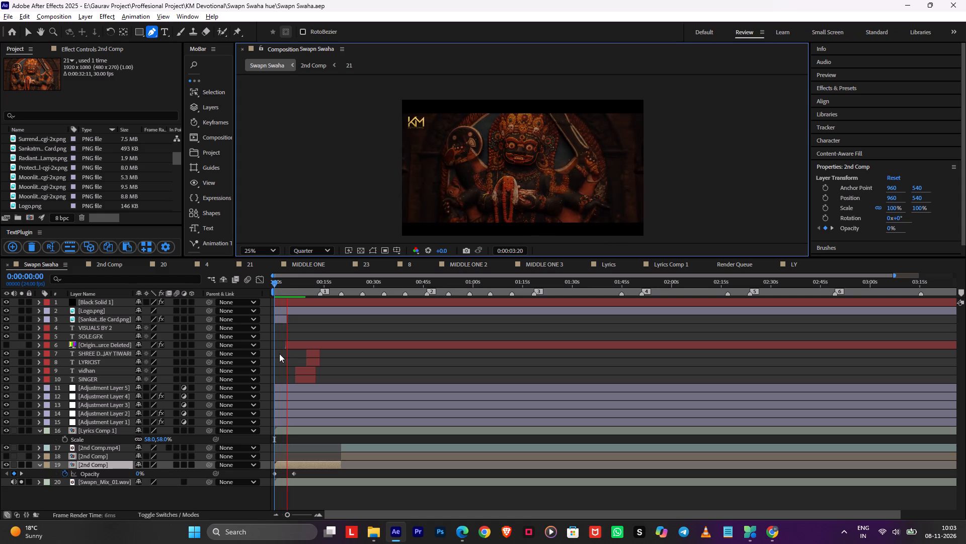
pyautogui.press('space')
pyautogui.moveTo(300, 289); pyautogui.dragTo(292, 287)
pyautogui.moveTo(293, 283); pyautogui.dragTo(290, 282)
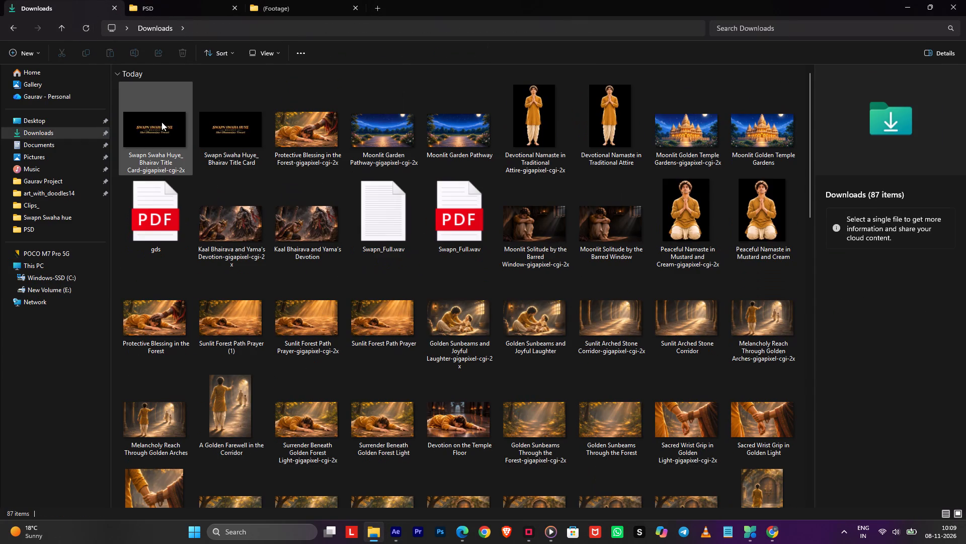
pyautogui.moveTo(146, 120); pyautogui.dragTo(472, 367)
pyautogui.hotkey('alt', 'Tab')
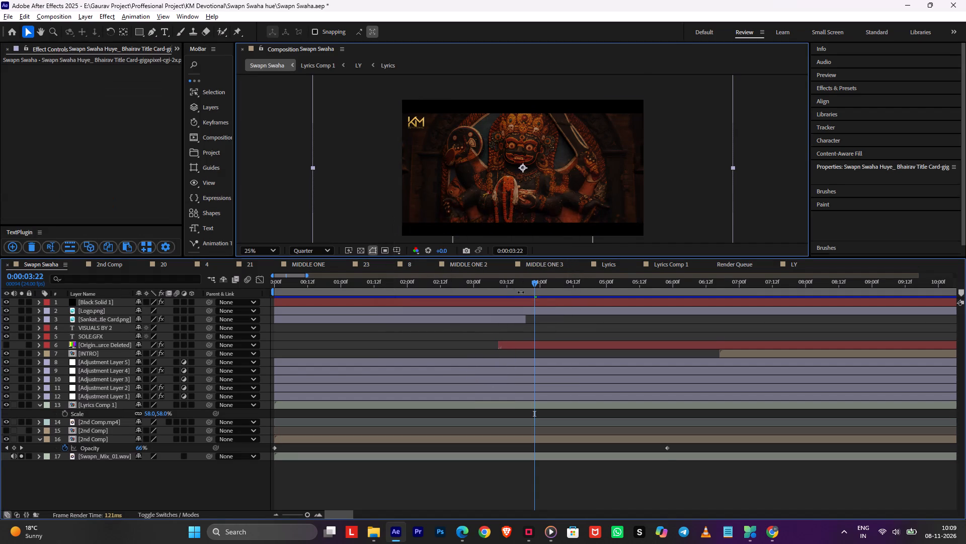
# Apply the UnMult effect to the new title card layer with the current time at 0:00:03:18.
pyautogui.moveTo(520, 286); pyautogui.dragTo(522, 296)
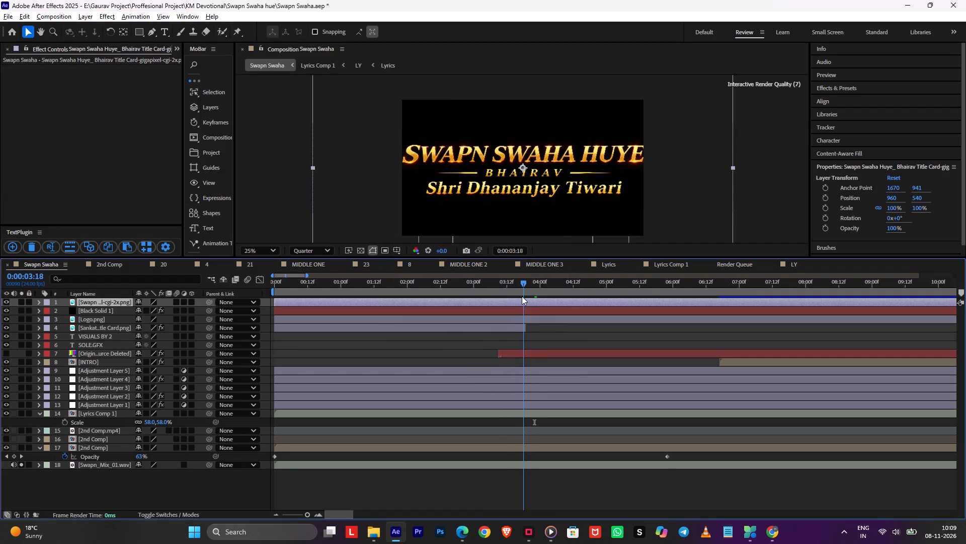
pyautogui.moveTo(522, 296); pyautogui.dragTo(522, 296)
pyautogui.hotkey('ctrl', 'space')
pyautogui.press('u')
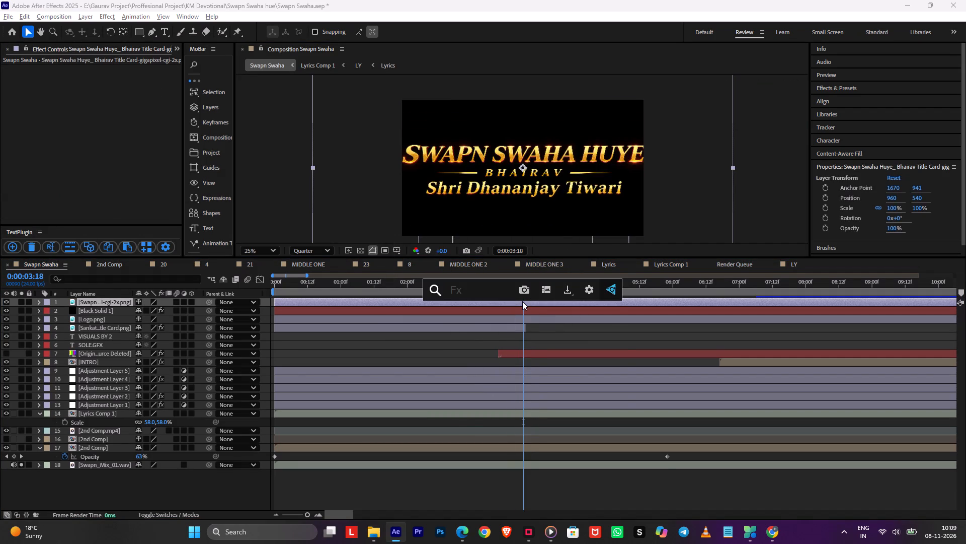
pyautogui.click(478, 320)
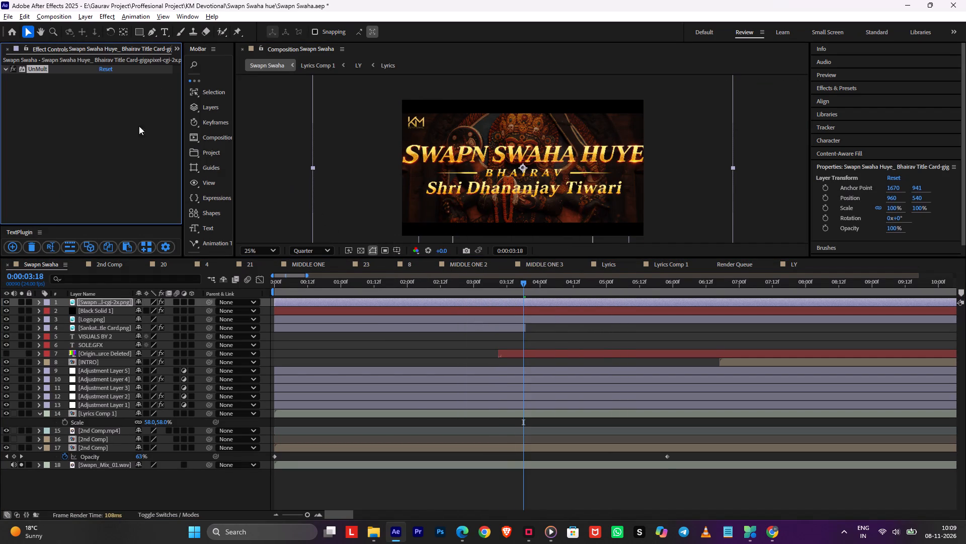
# Move the Swapn Swaha title card layer directly below the SOLE.GFX text layer in the layer stack.
pyautogui.press('s')
pyautogui.moveTo(105, 303); pyautogui.dragTo(101, 341)
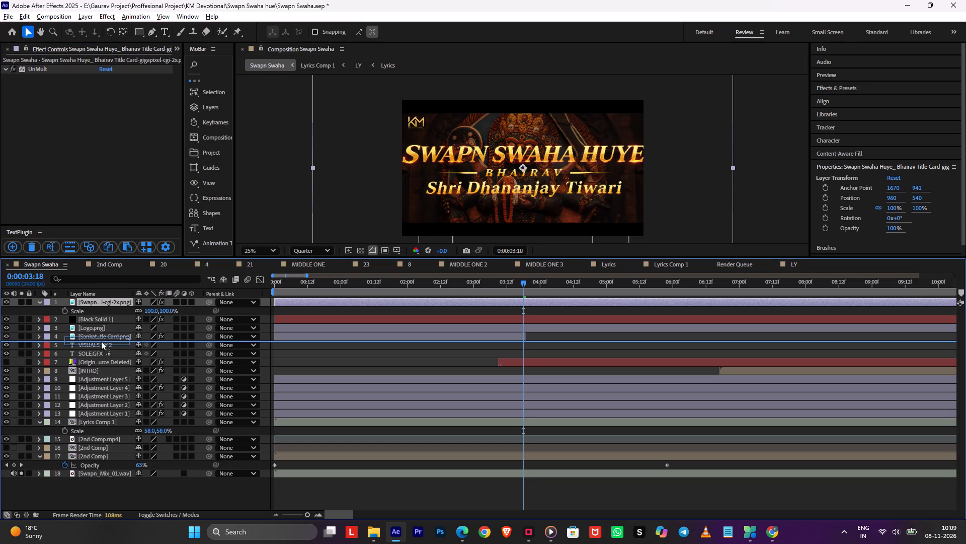
pyautogui.moveTo(101, 341); pyautogui.dragTo(102, 358)
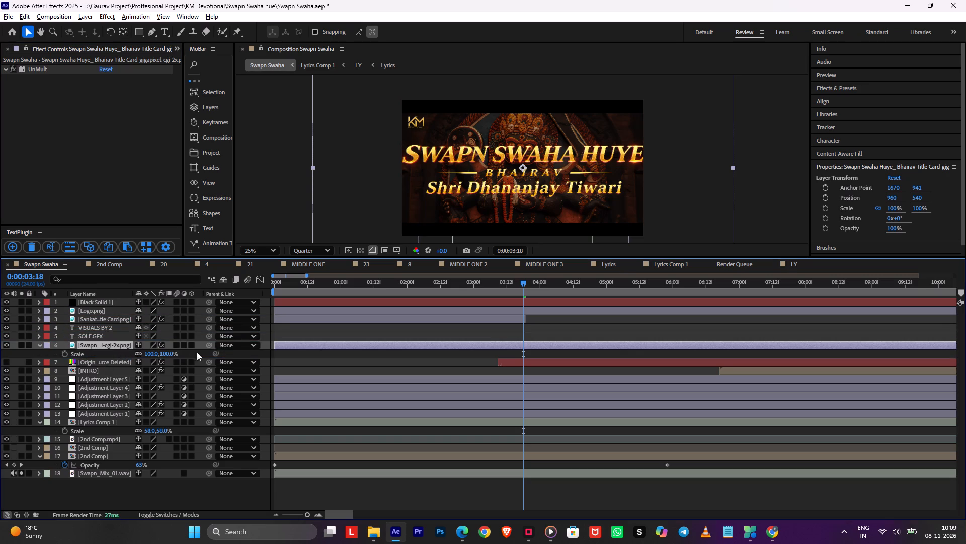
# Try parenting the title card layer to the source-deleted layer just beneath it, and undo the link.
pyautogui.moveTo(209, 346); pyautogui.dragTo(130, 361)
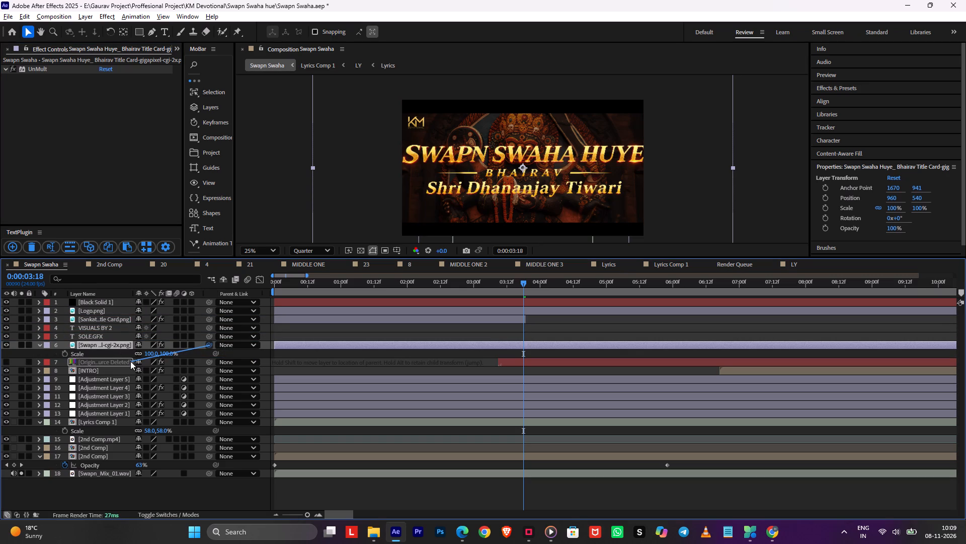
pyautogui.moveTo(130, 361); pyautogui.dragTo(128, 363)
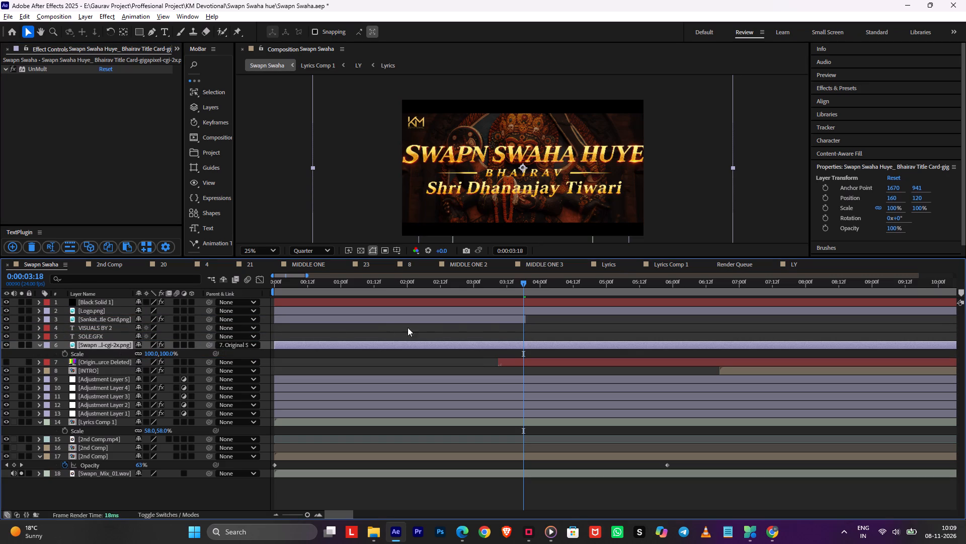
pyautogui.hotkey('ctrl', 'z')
# Set the title card layer's scale to 58%.
pyautogui.press('s')
pyautogui.press('s')
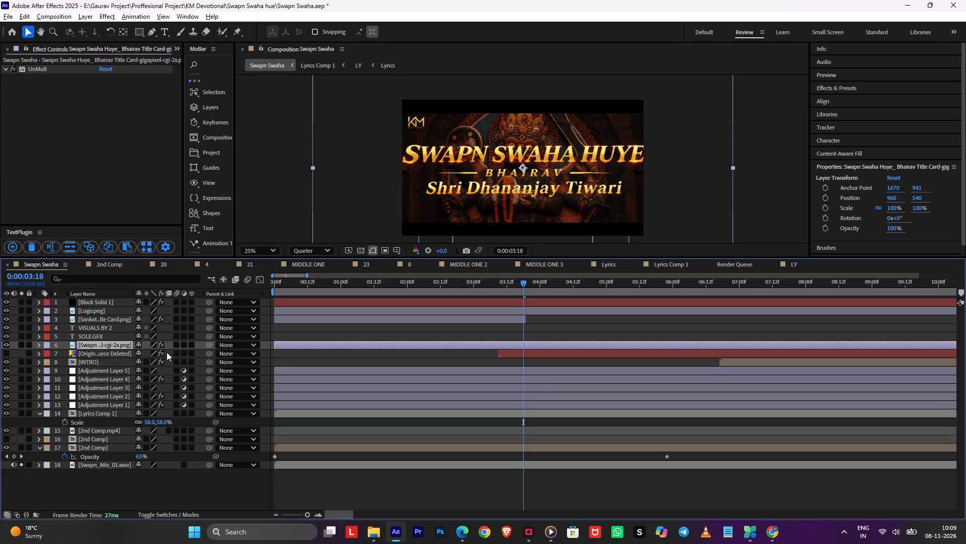
pyautogui.press('s')
pyautogui.click(166, 352)
pyautogui.write('58')
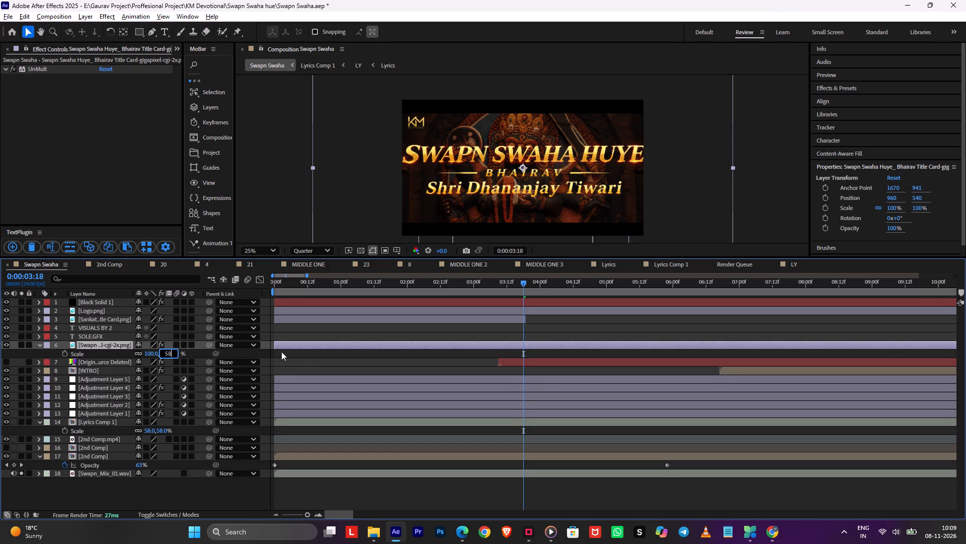
pyautogui.click(300, 357)
# Start the title card layer at 0:00:03:18 and preview the title changeover from 0:00:03:11.
pyautogui.click(512, 347)
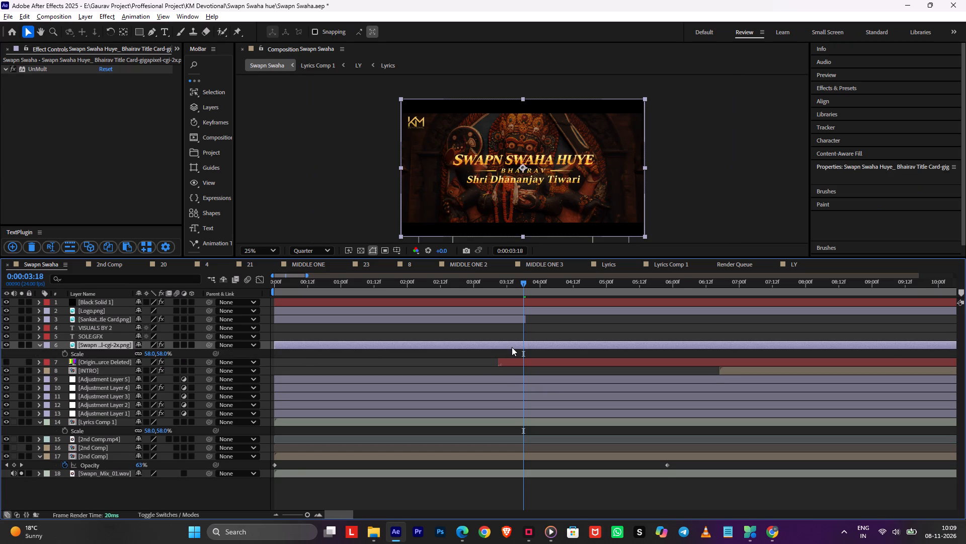
pyautogui.press('[')
pyautogui.moveTo(518, 291); pyautogui.dragTo(508, 292)
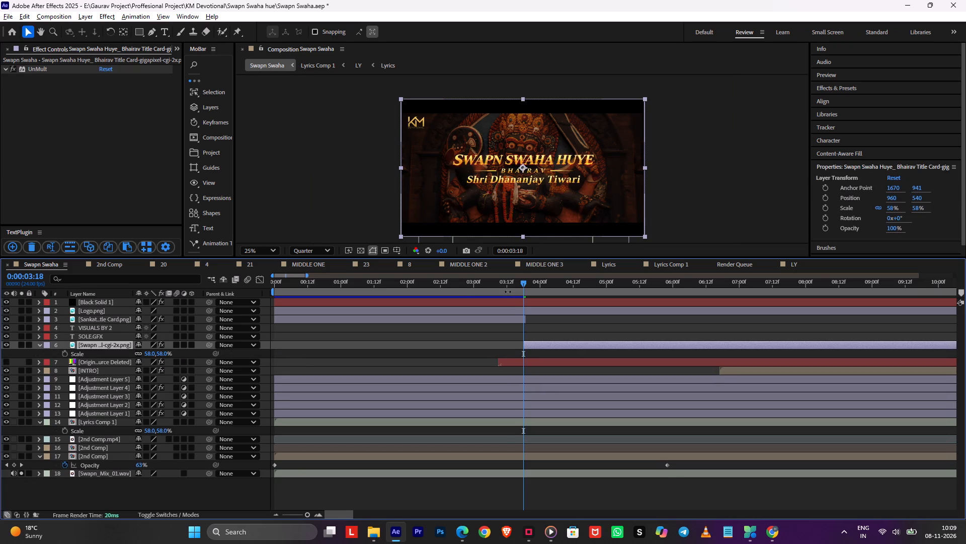
pyautogui.moveTo(508, 292); pyautogui.dragTo(506, 292)
pyautogui.click(506, 285)
pyautogui.press('space')
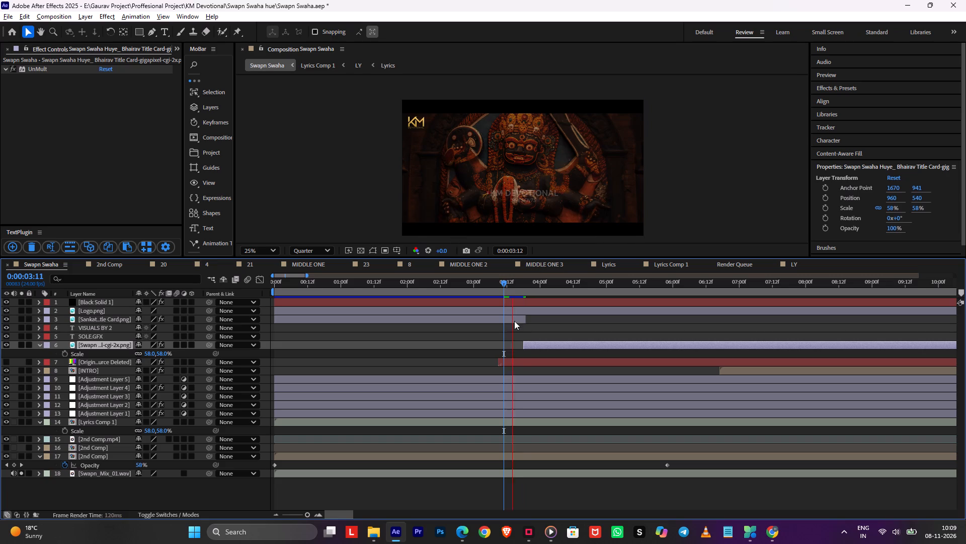
pyautogui.press('space')
# Lower the title card layer to position 960, 820 while viewing the frame at 0:00:03:18.
pyautogui.moveTo(528, 285); pyautogui.dragTo(525, 287)
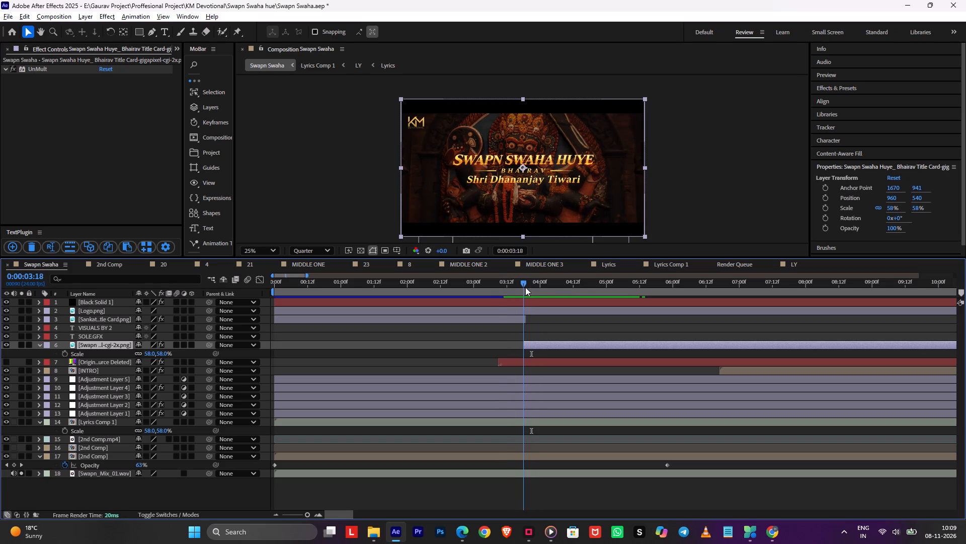
pyautogui.moveTo(525, 287); pyautogui.dragTo(528, 291)
pyautogui.keyDown('alt'); pyautogui.scroll(2, 522, 351); pyautogui.keyUp('alt')
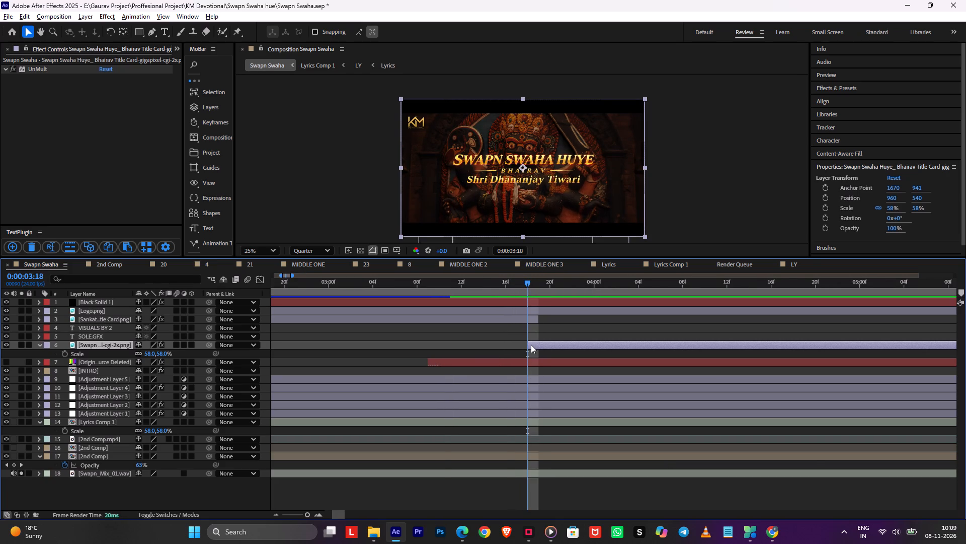
pyautogui.hotkey('shift', 'Down')
pyautogui.hotkey('shift', 'Down')
pyautogui.hotkey('shift', 'Down')
pyautogui.hotkey('shift', 'Down')
pyautogui.hotkey('shift', 'Down')
pyautogui.hotkey('shift', 'Down')
pyautogui.hotkey('shift', 'Down')
pyautogui.hotkey('shift', 'Down')
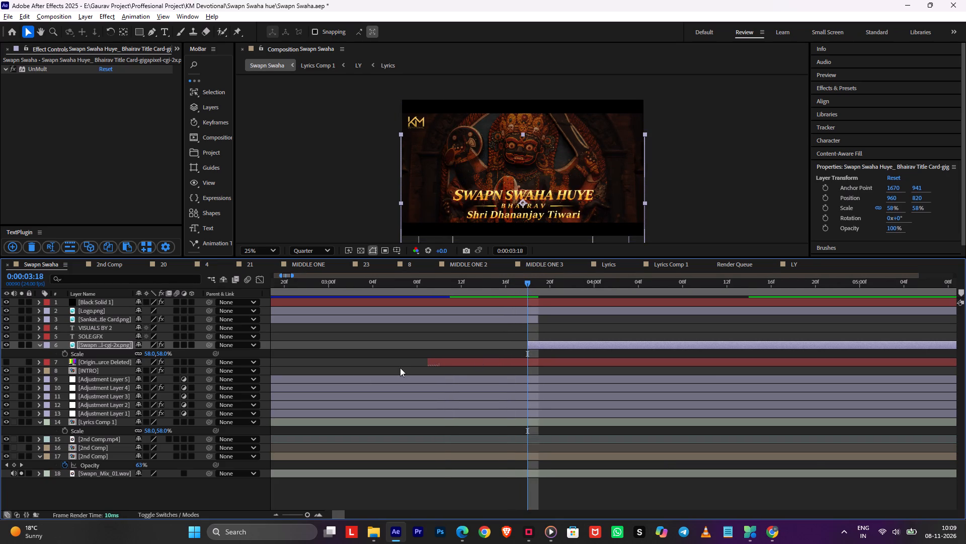
# Try a 25% scale on the gold title card layer and settle on 52%.
pyautogui.click(160, 355)
pyautogui.press('2')
pyautogui.press('5')
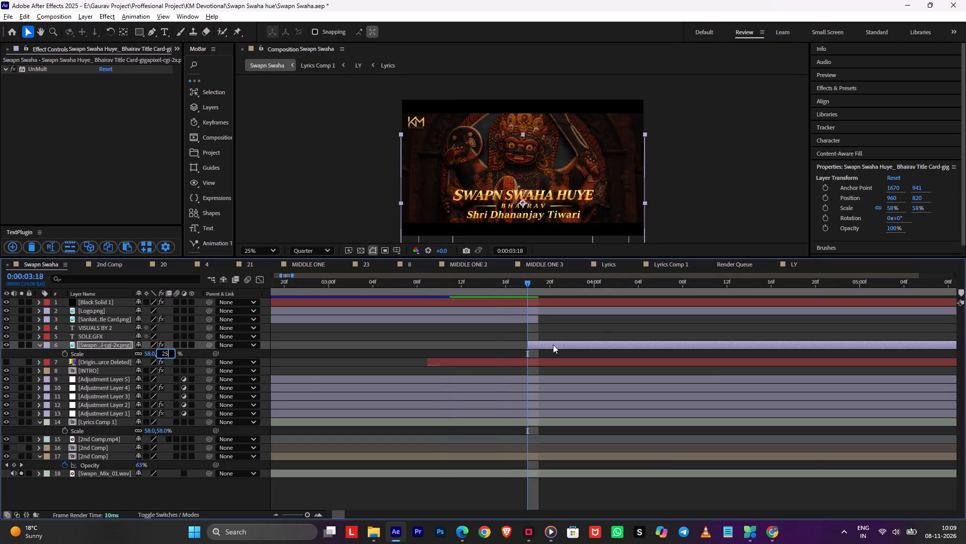
pyautogui.click(598, 328)
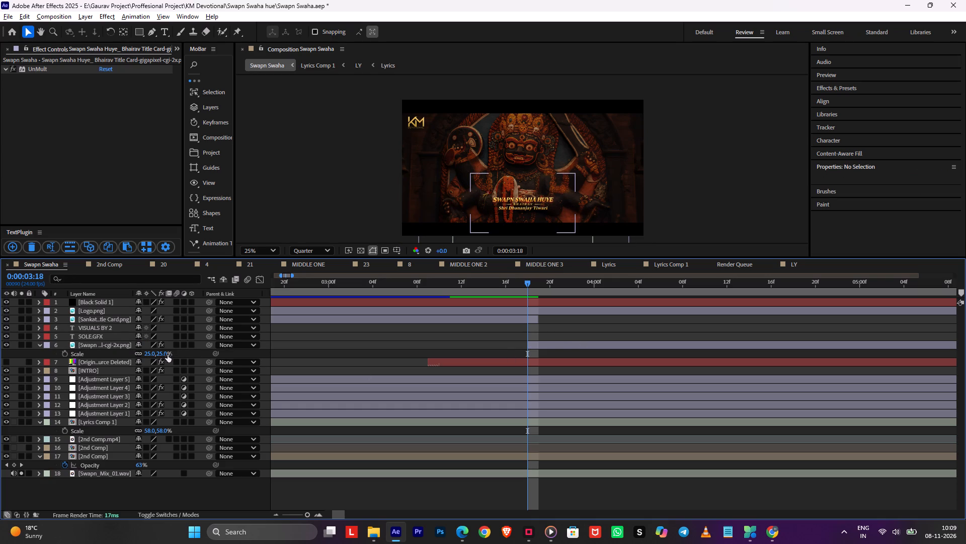
pyautogui.moveTo(164, 354); pyautogui.dragTo(180, 356)
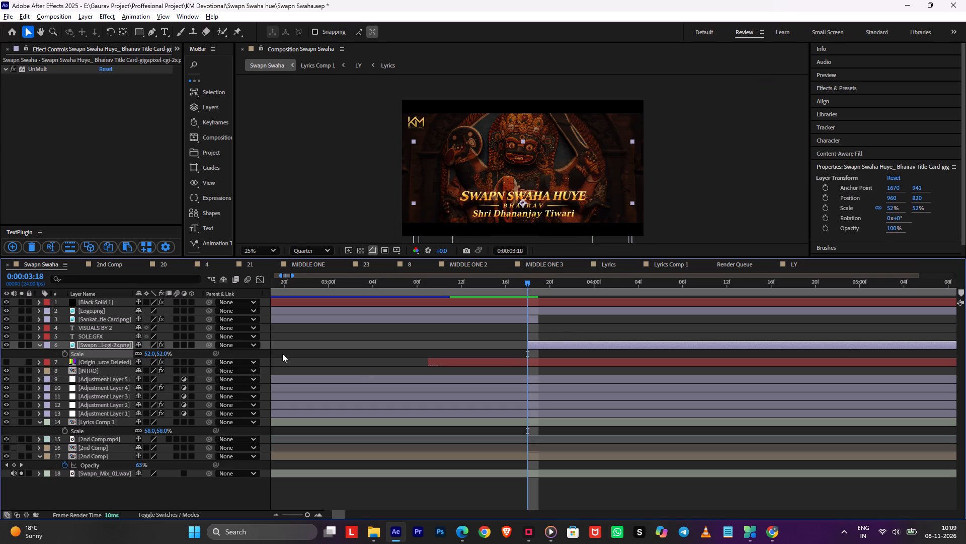
# Keyframe the gold title card's opacity from 0% at 0:00:03:18 to 100% at about 7 seconds, save the project and preview the fade.
pyautogui.press('t')
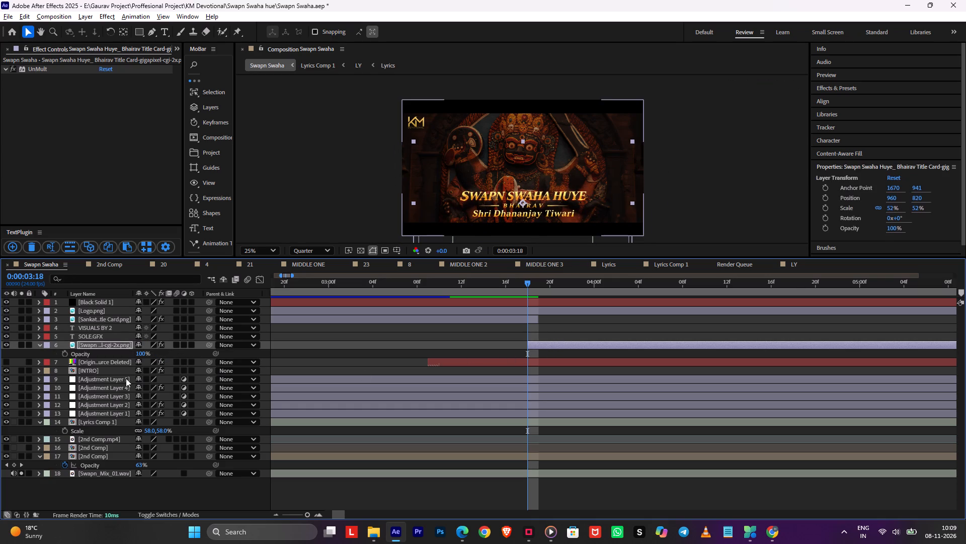
pyautogui.keyDown('alt'); pyautogui.scroll(-3, 178, 318); pyautogui.keyUp('alt')
pyautogui.keyDown('alt'); pyautogui.scroll(-3, 577, 350); pyautogui.keyUp('alt')
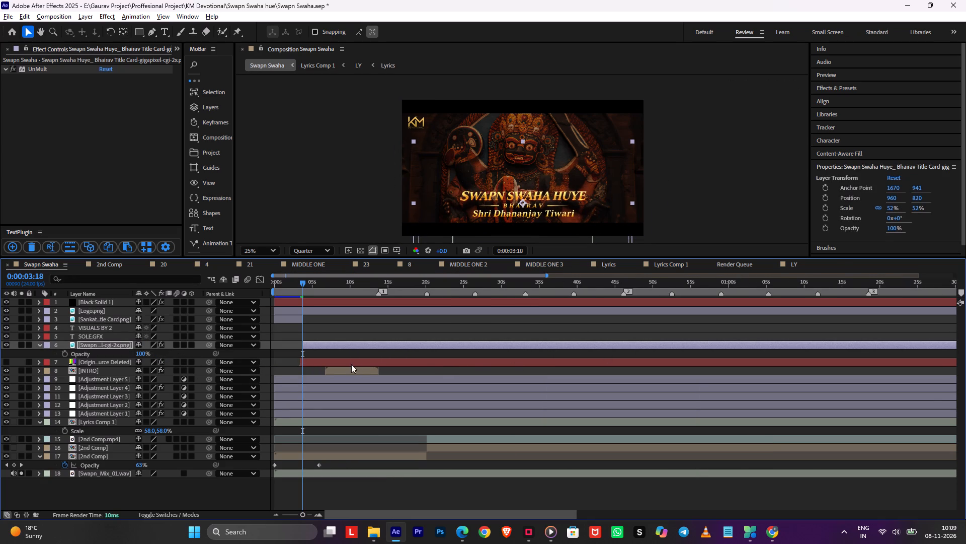
pyautogui.click(62, 354)
pyautogui.keyDown('alt'); pyautogui.scroll(1, 234, 347); pyautogui.keyUp('alt')
pyautogui.moveTo(334, 353); pyautogui.dragTo(376, 349)
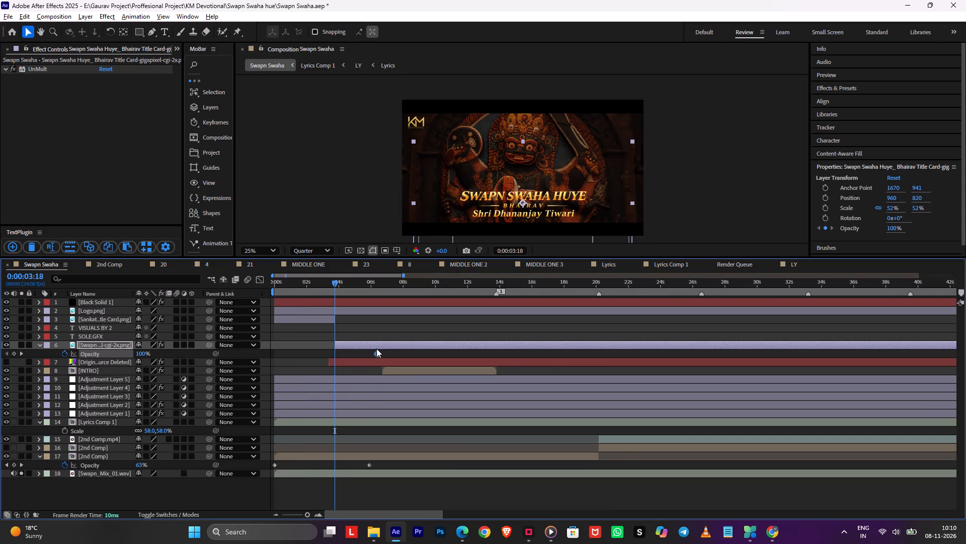
pyautogui.moveTo(376, 349); pyautogui.dragTo(384, 349)
pyautogui.moveTo(143, 353); pyautogui.dragTo(0, 368)
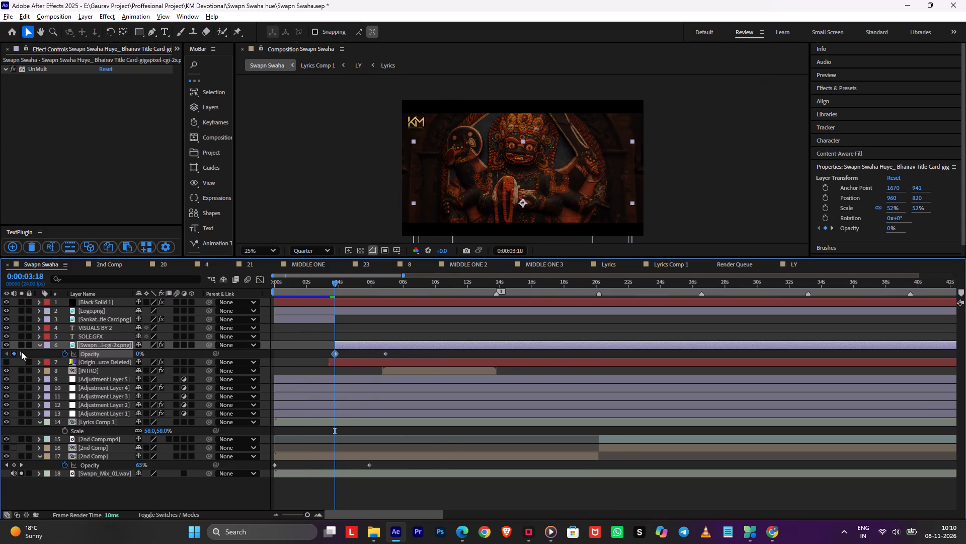
pyautogui.press('space')
pyautogui.hotkey('ctrl', 's')
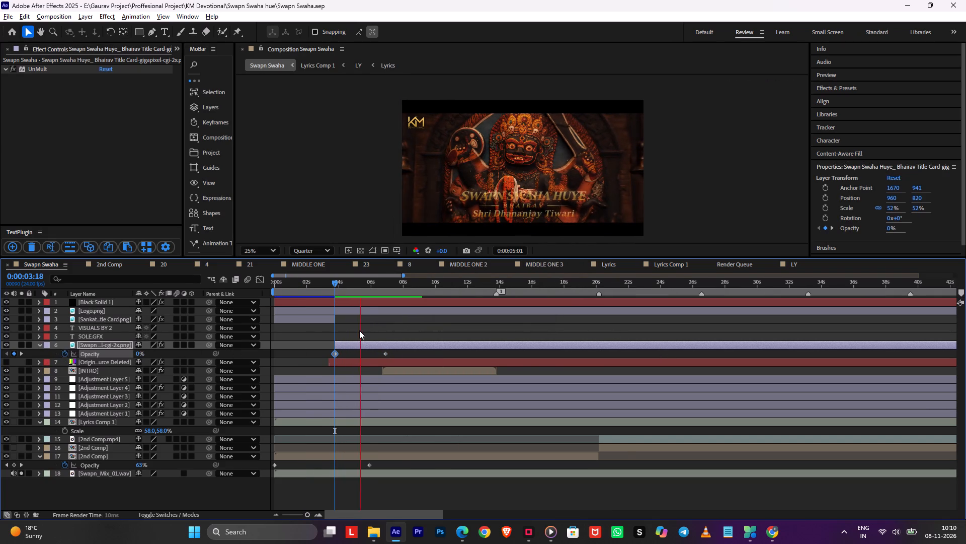
pyautogui.press('space')
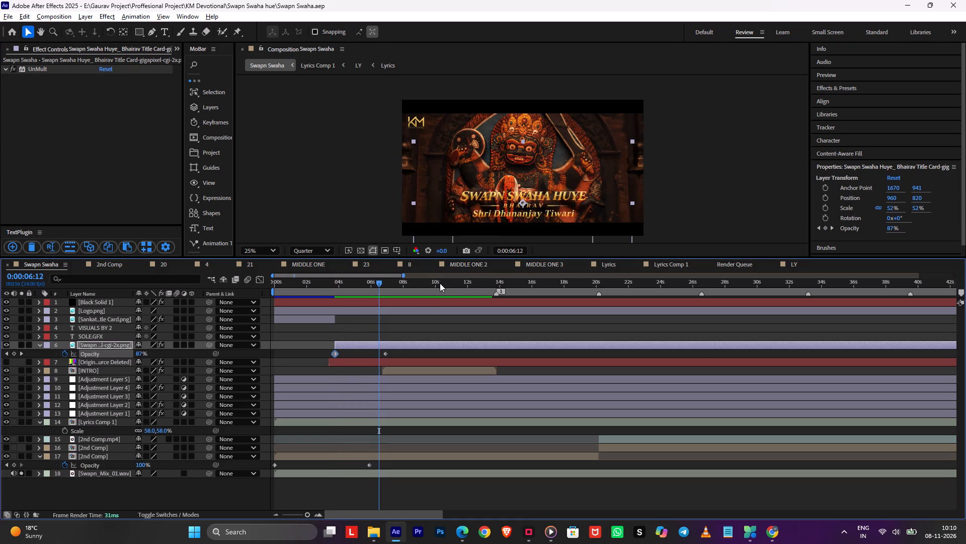
pyautogui.press('space')
pyautogui.press('space')
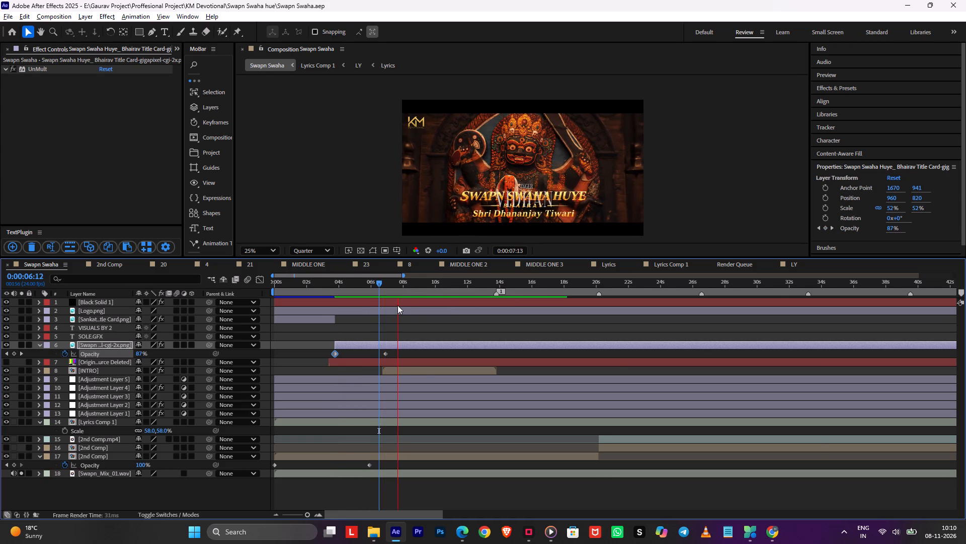
# Shorten the gold title card's fade-in by moving its 100% opacity keyframe to 0:00:05:01.
pyautogui.keyDown('alt'); pyautogui.scroll(1, 374, 324); pyautogui.keyUp('alt')
pyautogui.moveTo(345, 284); pyautogui.dragTo(337, 286)
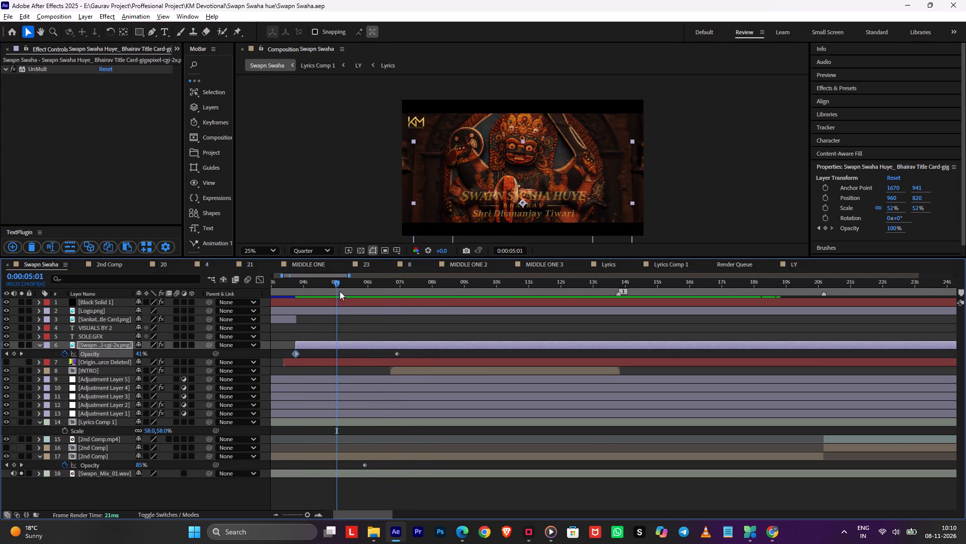
pyautogui.moveTo(398, 351); pyautogui.dragTo(336, 364)
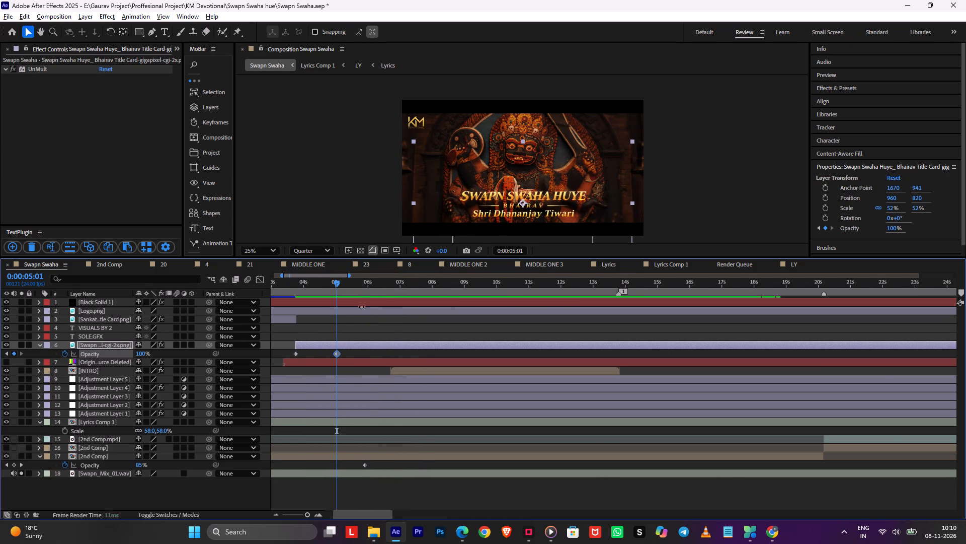
# Hold the gold title card's opacity with a 100% keyframe at 0:00:06:10 and fade it to 0% at 0:00:08:01.
pyautogui.click(381, 282)
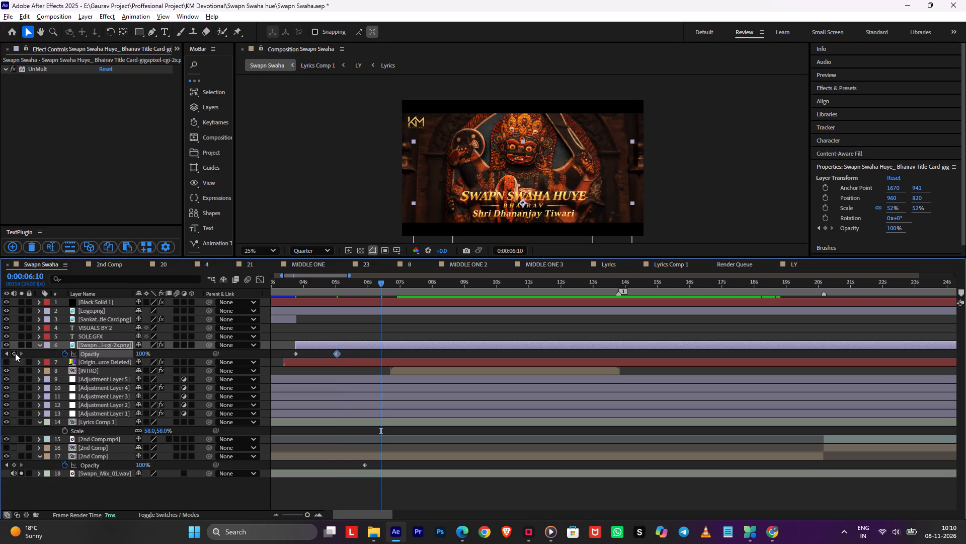
pyautogui.click(14, 355)
pyautogui.click(431, 286)
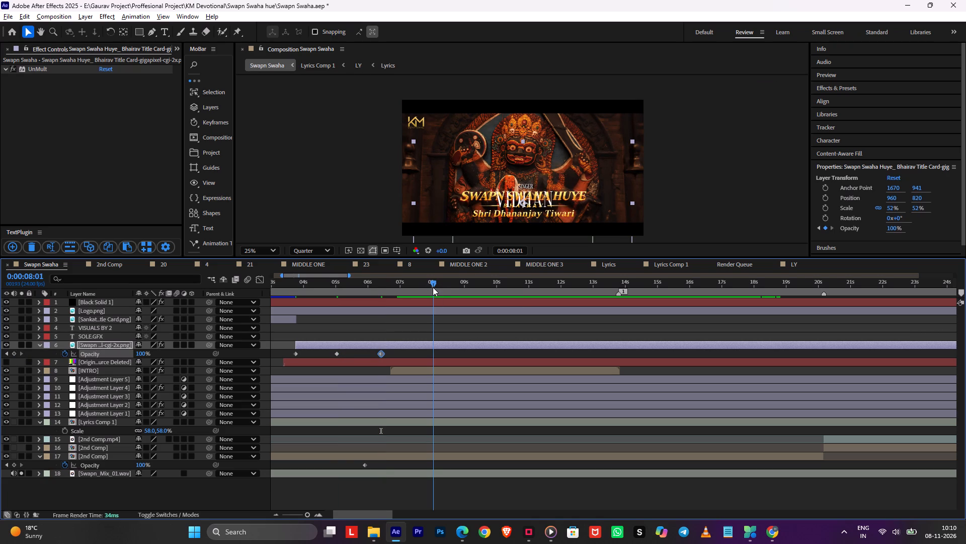
pyautogui.moveTo(138, 353); pyautogui.dragTo(59, 358)
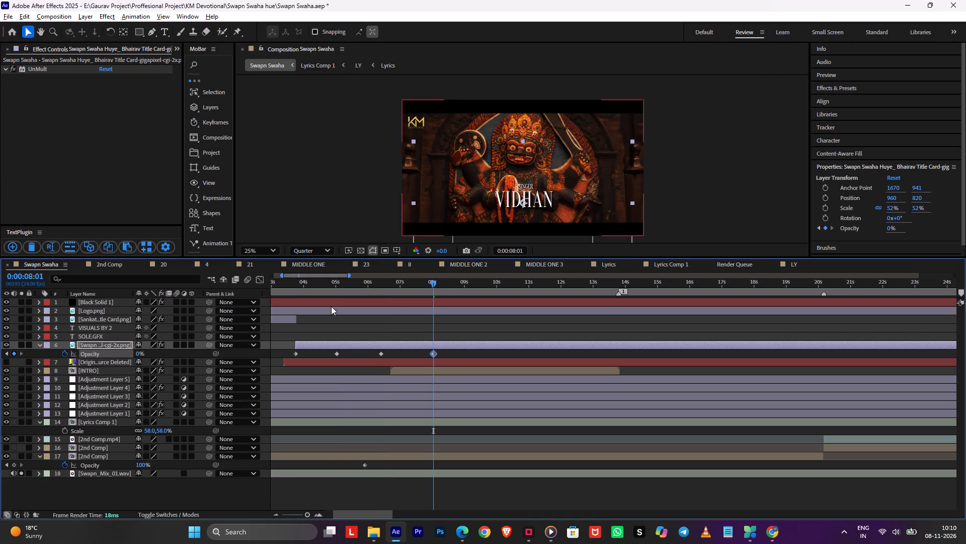
# Start the gold title card at 0:00:03:00 and rescale its opacity keyframes so the fade-out ends where the INTRO layer begins.
pyautogui.moveTo(448, 353); pyautogui.dragTo(251, 371)
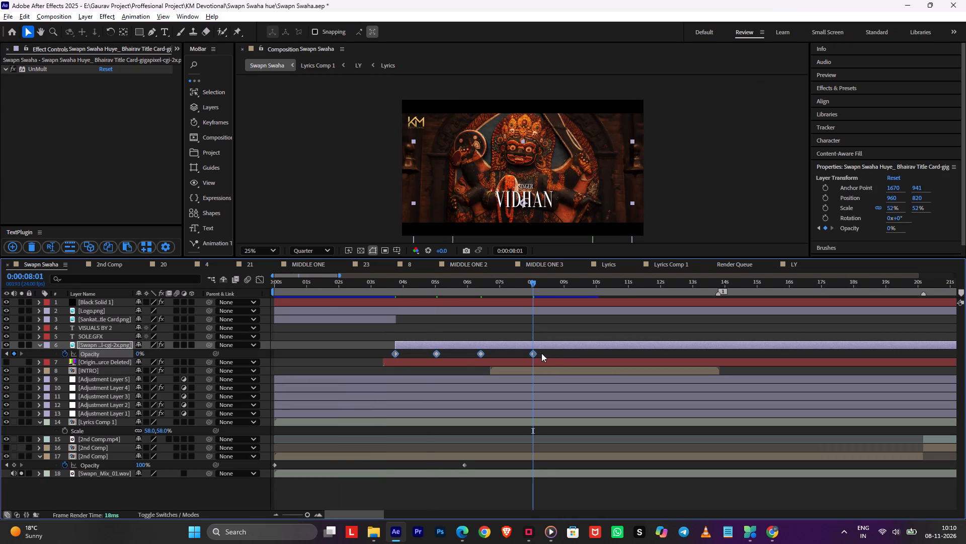
pyautogui.keyDown('alt'); pyautogui.moveTo(533, 354); pyautogui.dragTo(494, 360); pyautogui.keyUp('alt')
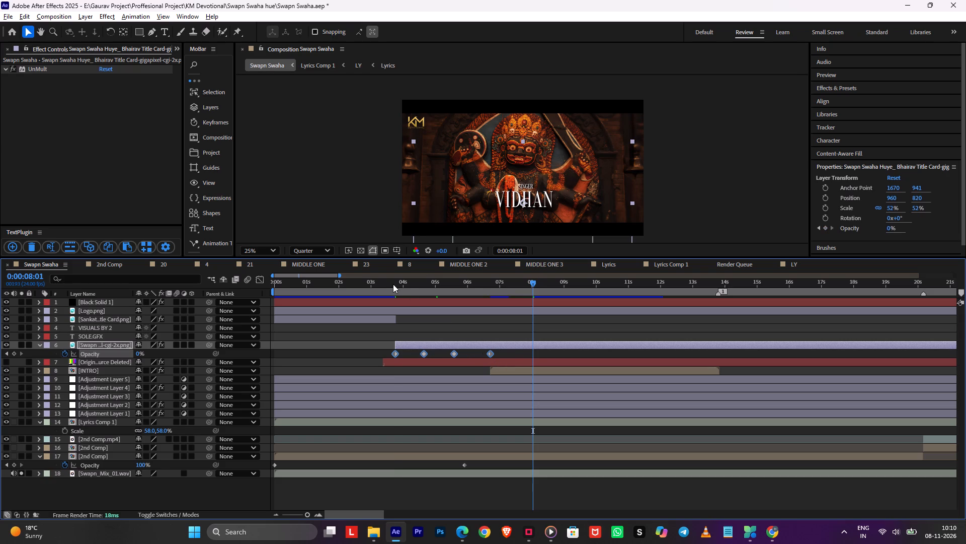
pyautogui.moveTo(393, 284); pyautogui.dragTo(370, 289)
pyautogui.moveTo(408, 345); pyautogui.dragTo(383, 344)
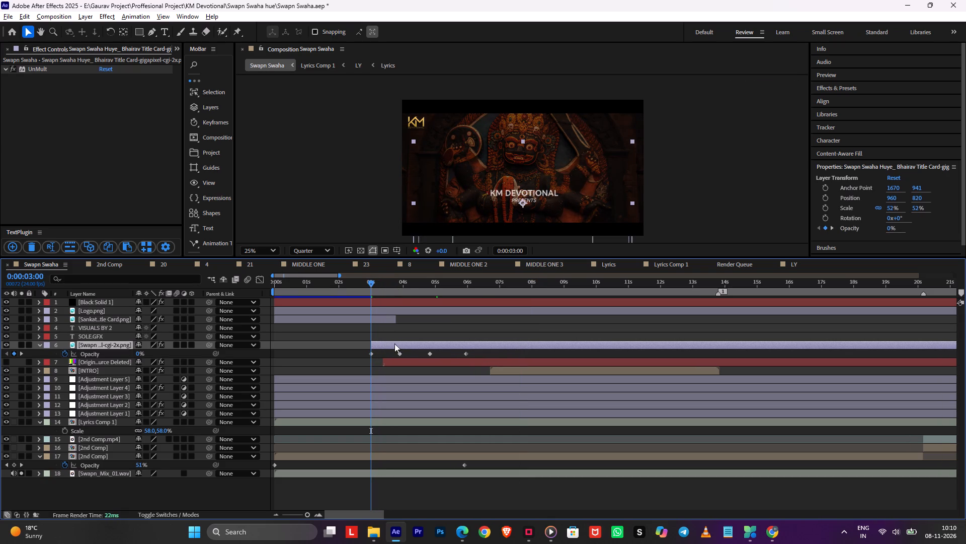
pyautogui.moveTo(487, 354); pyautogui.dragTo(314, 374)
pyautogui.keyDown('alt'); pyautogui.moveTo(468, 352); pyautogui.dragTo(487, 355); pyautogui.keyUp('alt')
pyautogui.click(462, 326)
# Trim the Sankatmochan title card layer to end at about 0:00:03:00 and shift its two fade-out keyframes to finish there.
pyautogui.moveTo(396, 321); pyautogui.dragTo(396, 321)
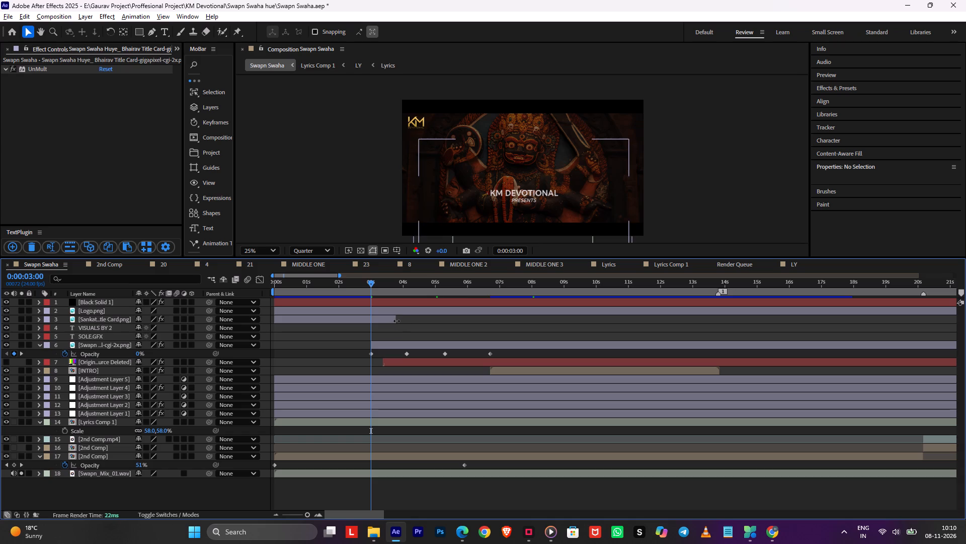
pyautogui.moveTo(396, 321); pyautogui.dragTo(374, 322)
pyautogui.press('t')
pyautogui.moveTo(422, 324); pyautogui.dragTo(351, 350)
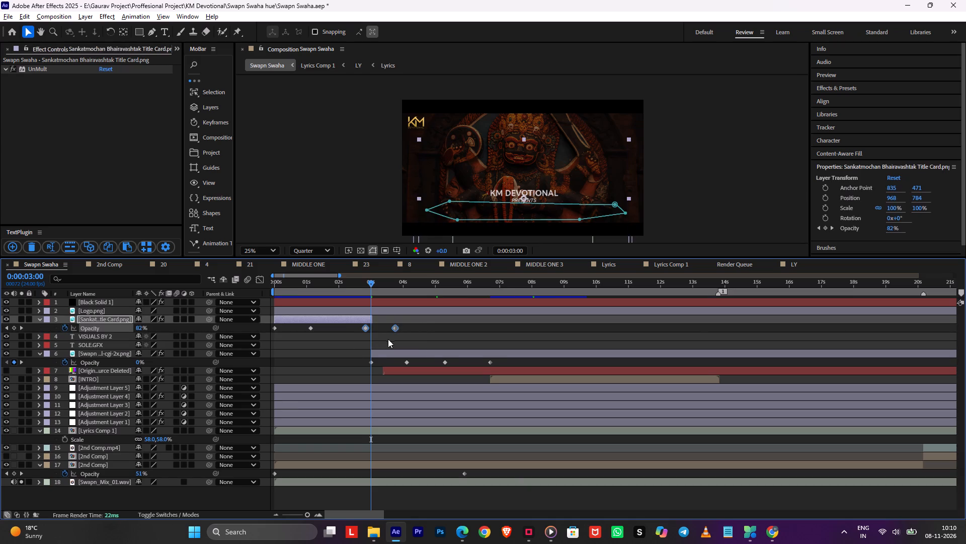
pyautogui.moveTo(396, 326); pyautogui.dragTo(368, 333)
pyautogui.click(385, 332)
# Move the Sankatmochan title card's fade-in end keyframe to about 0:00:00:20, save the project and preview the opening.
pyautogui.moveTo(336, 288); pyautogui.dragTo(311, 294)
pyautogui.moveTo(310, 280); pyautogui.dragTo(291, 286)
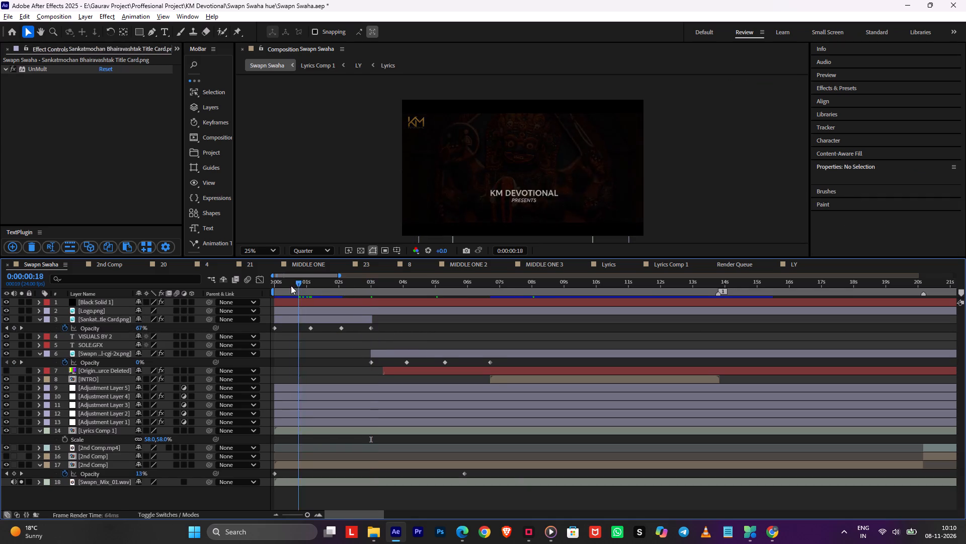
pyautogui.moveTo(291, 286); pyautogui.dragTo(287, 289)
pyautogui.moveTo(310, 328); pyautogui.dragTo(301, 326)
pyautogui.press('space')
pyautogui.hotkey('ctrl', 's')
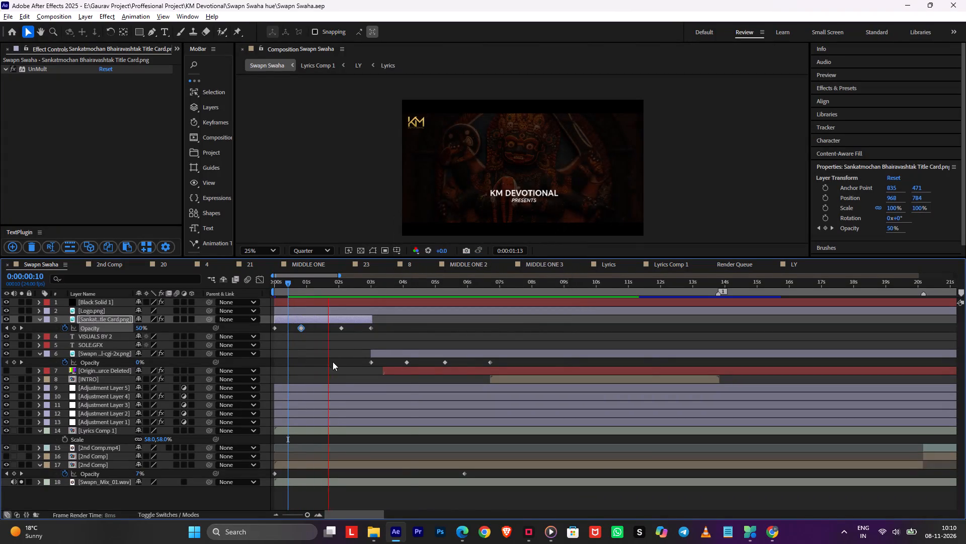
pyautogui.keyDown('alt'); pyautogui.scroll(2, 329, 362); pyautogui.keyUp('alt')
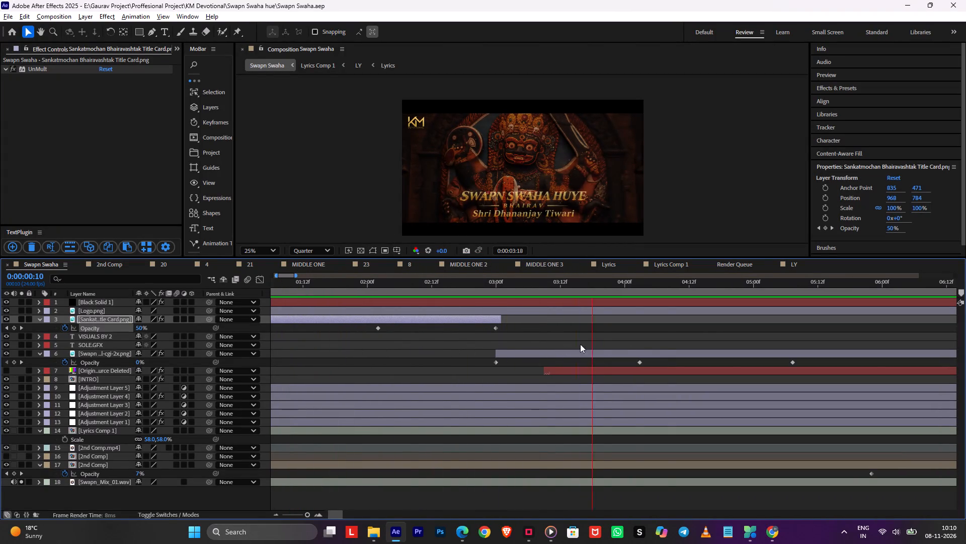
pyautogui.press('space')
# Delete the Original Source Deleted layer beneath the gold title card.
pyautogui.click(658, 355)
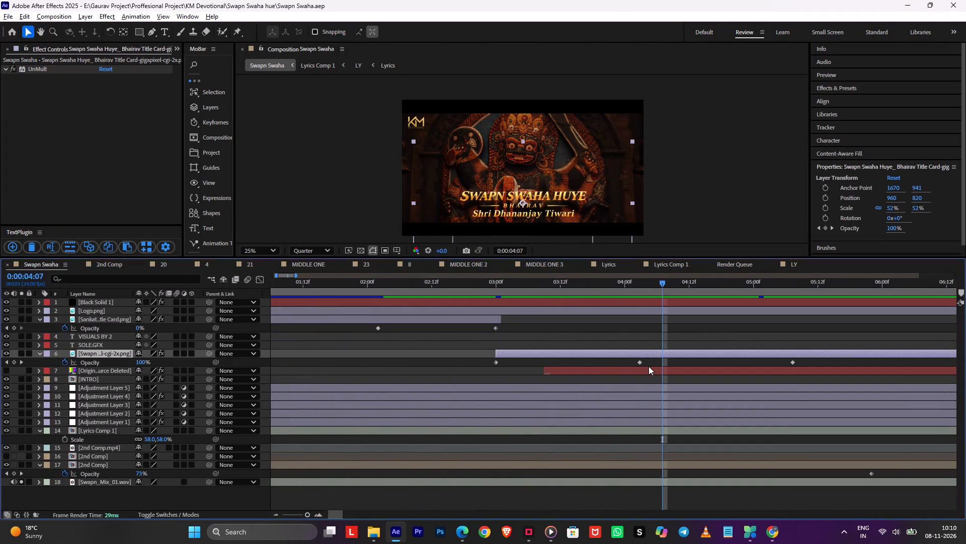
pyautogui.click(643, 370)
pyautogui.keyDown('alt'); pyautogui.scroll(-3, 643, 370); pyautogui.keyUp('alt')
pyautogui.keyDown('alt'); pyautogui.scroll(3, 643, 370); pyautogui.keyUp('alt')
pyautogui.keyDown('alt'); pyautogui.scroll(-6, 643, 370); pyautogui.keyUp('alt')
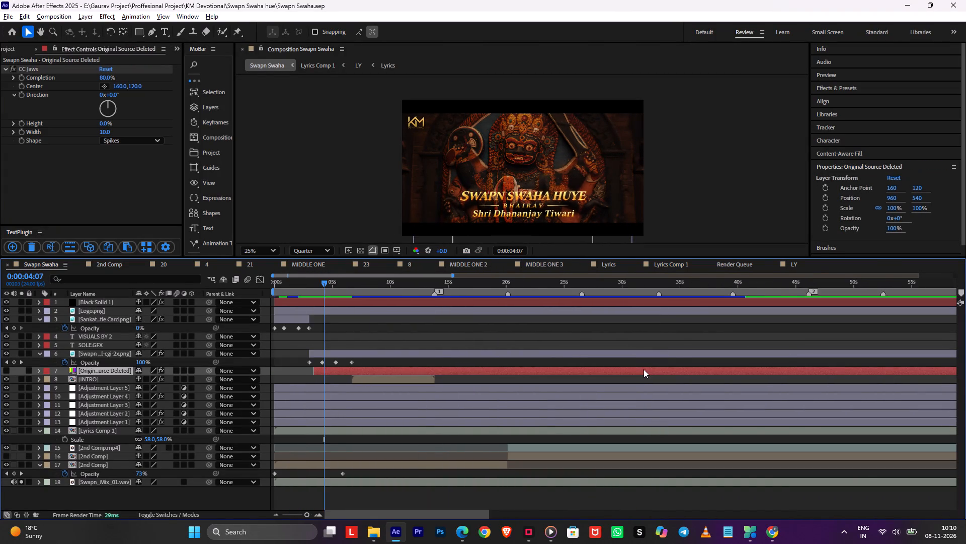
pyautogui.keyDown('alt'); pyautogui.scroll(-10, 643, 369); pyautogui.keyUp('alt')
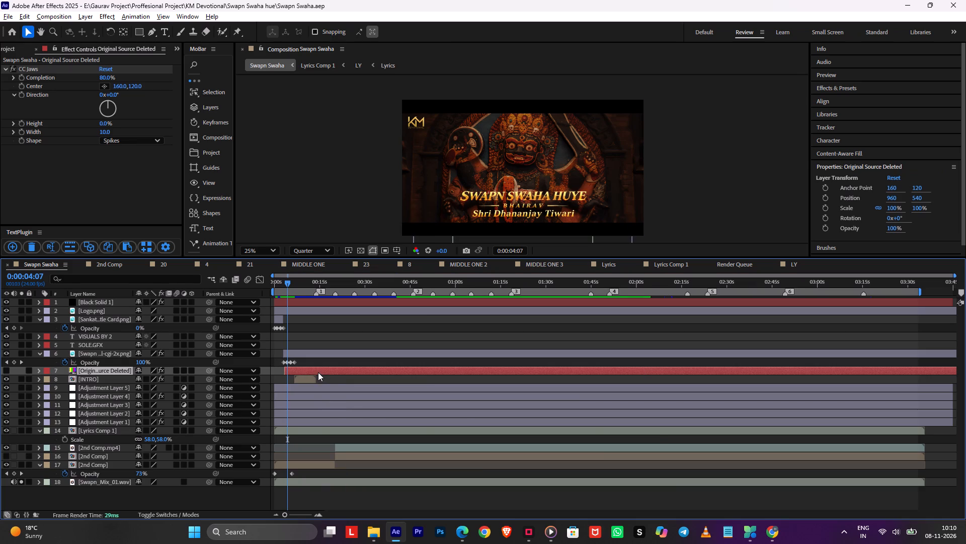
pyautogui.press('Delete')
# Copy the Shadow Studio 3 effect from the INTRO layer onto the gold title card layer.
pyautogui.doubleClick(314, 372)
pyautogui.click(362, 324)
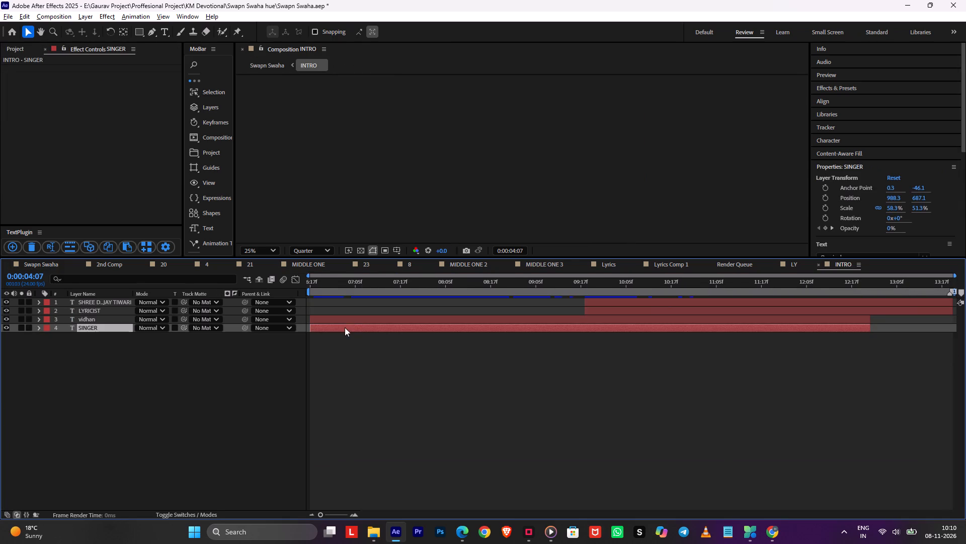
pyautogui.press('Tab')
pyautogui.click(269, 343)
pyautogui.click(152, 171)
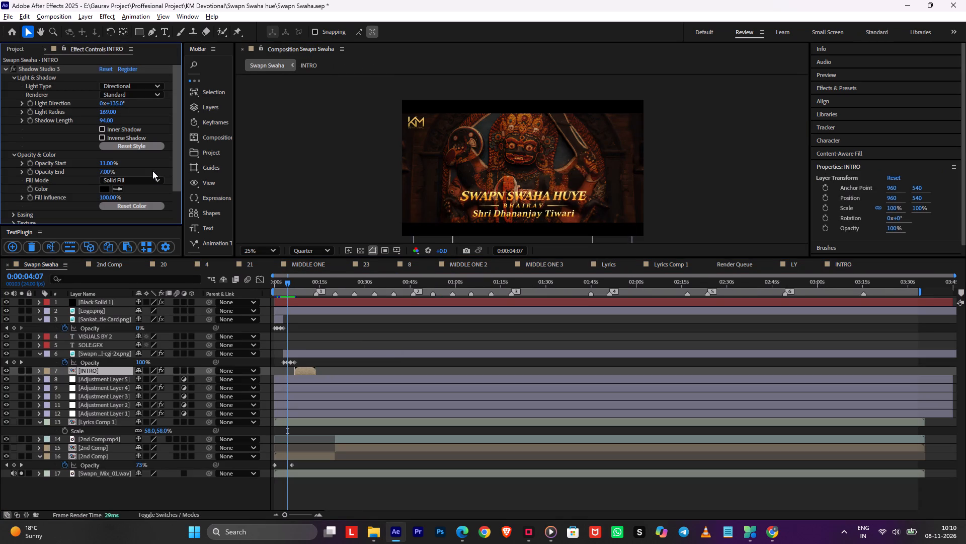
pyautogui.hotkey('ctrl', 'a')
pyautogui.hotkey('ctrl', 'c')
pyautogui.click(281, 350)
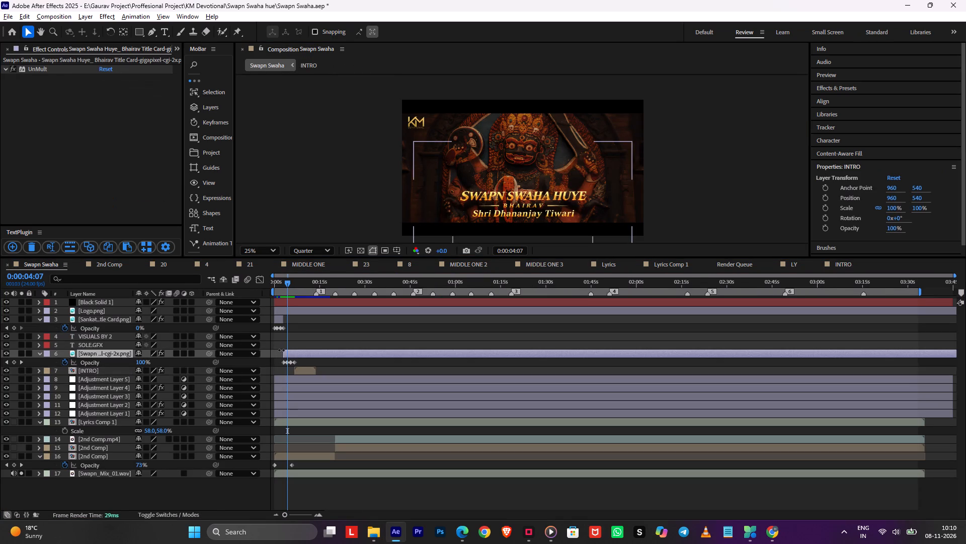
pyautogui.hotkey('ctrl', 'v')
# Trim the gold title card layer's end to 0:00:06:17 and save the project.
pyautogui.click(294, 285)
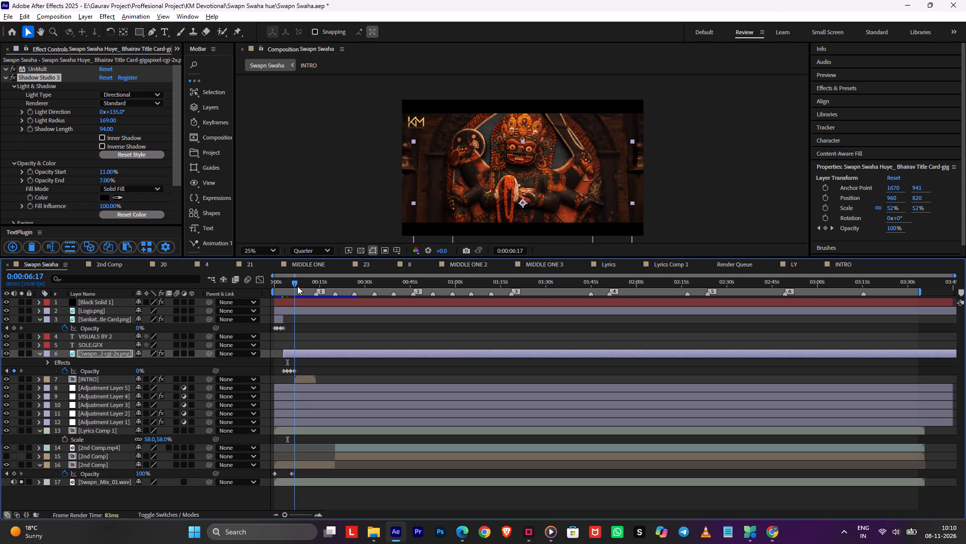
pyautogui.hotkey('alt', ']')
pyautogui.hotkey('ctrl', 's')
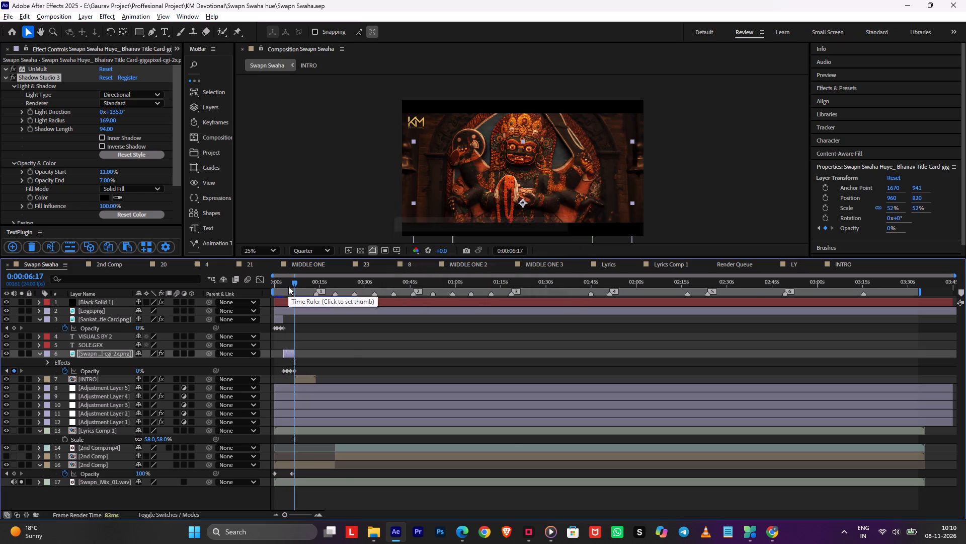
# Inspect the gold title card's text and shadow up close at 0:00:04:14 with the preview resolution set to Full.
pyautogui.keyDown('alt'); pyautogui.scroll(2, 273, 333); pyautogui.keyUp('alt')
pyautogui.moveTo(337, 283); pyautogui.dragTo(330, 284)
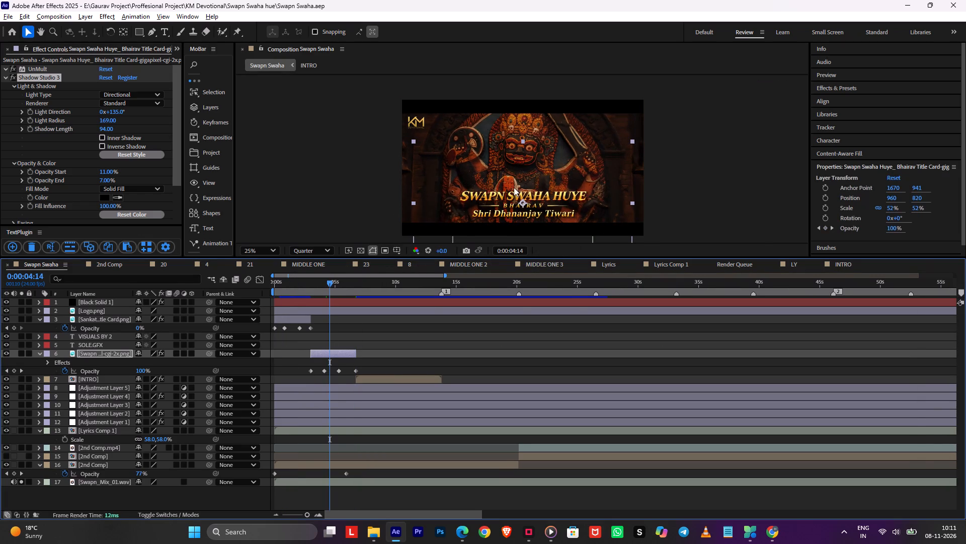
pyautogui.scroll(1, 571, 151)
pyautogui.moveTo(548, 197); pyautogui.dragTo(562, 75, button='middle')
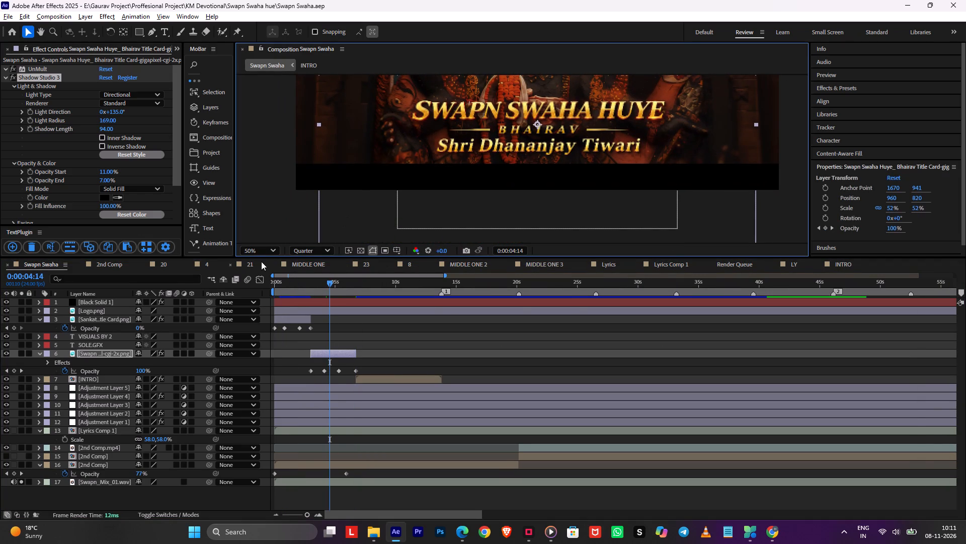
pyautogui.click(294, 253)
pyautogui.click(304, 283)
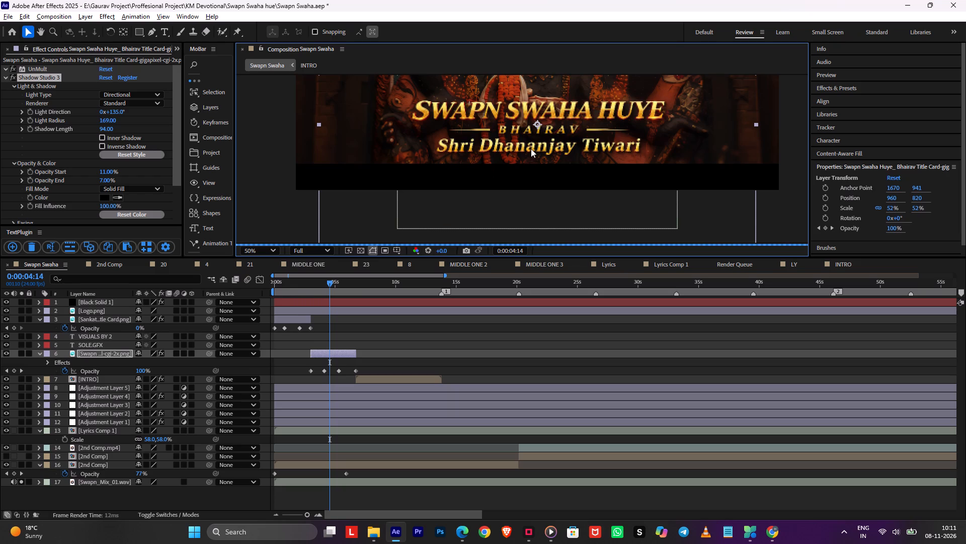
pyautogui.scroll(-1, 531, 149)
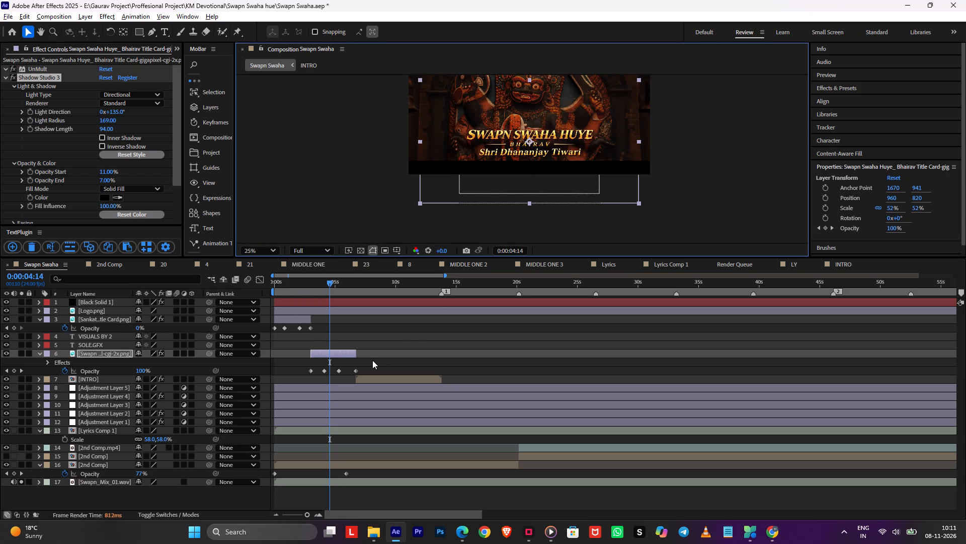
# Move the gold title card up in the frame to a Y position of 788.
pyautogui.hotkey('shift', 'Up')
pyautogui.scroll(-1, 506, 187)
pyautogui.press('Down')
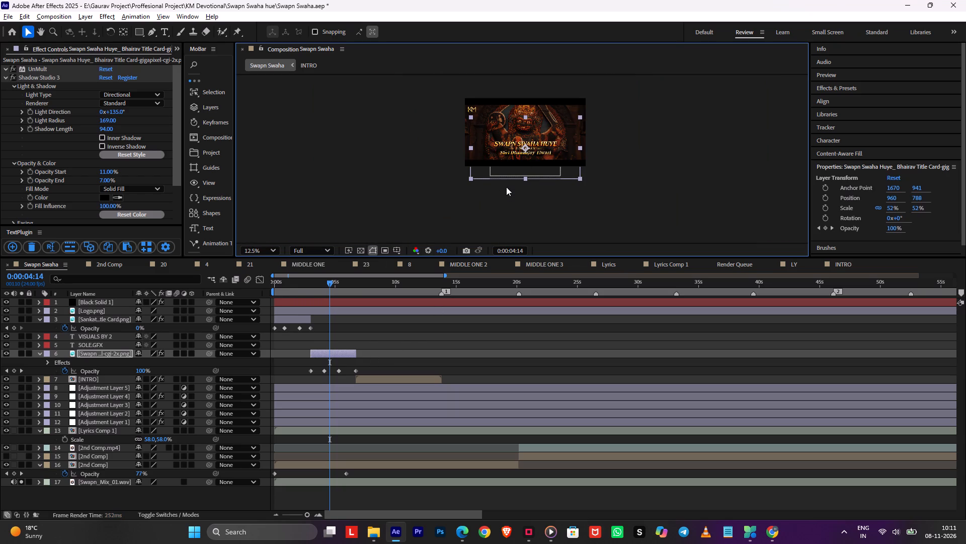
pyautogui.press('Up')
pyautogui.press('Down')
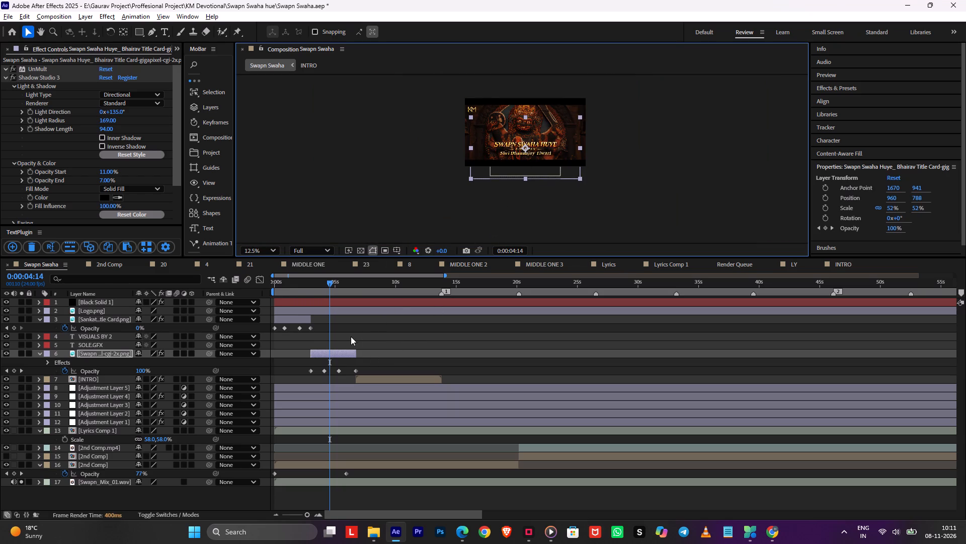
# Apply Deep Glow 2 to the gold title card layer and place it between UnMult and Shadow Studio 3.
pyautogui.hotkey('ctrl', 'space')
pyautogui.write('de')
pyautogui.press('e')
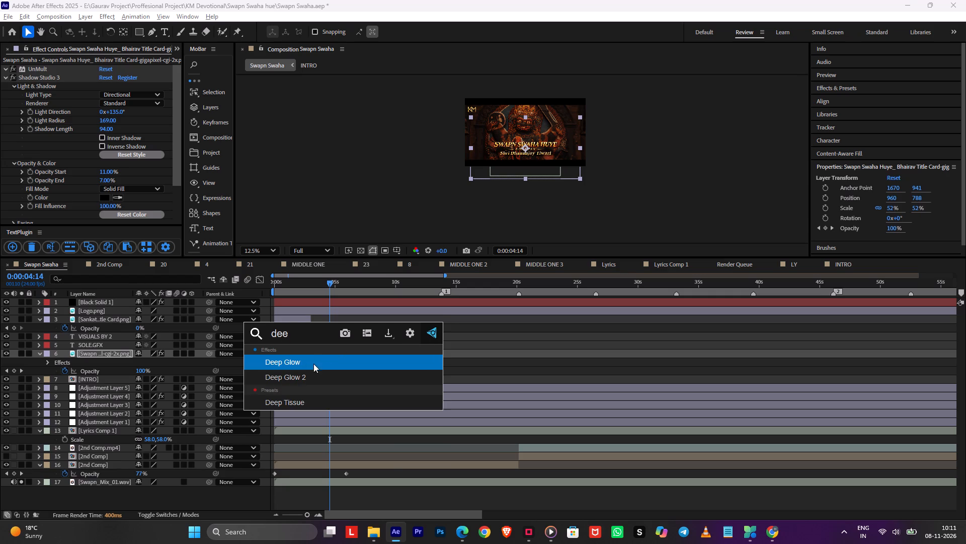
pyautogui.click(305, 371)
pyautogui.click(8, 70)
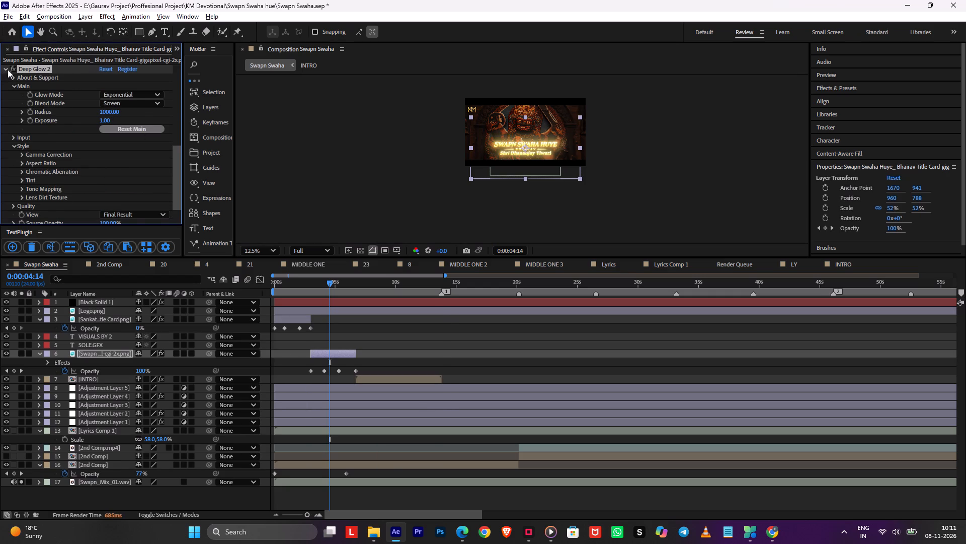
pyautogui.scroll(4, 2, 79)
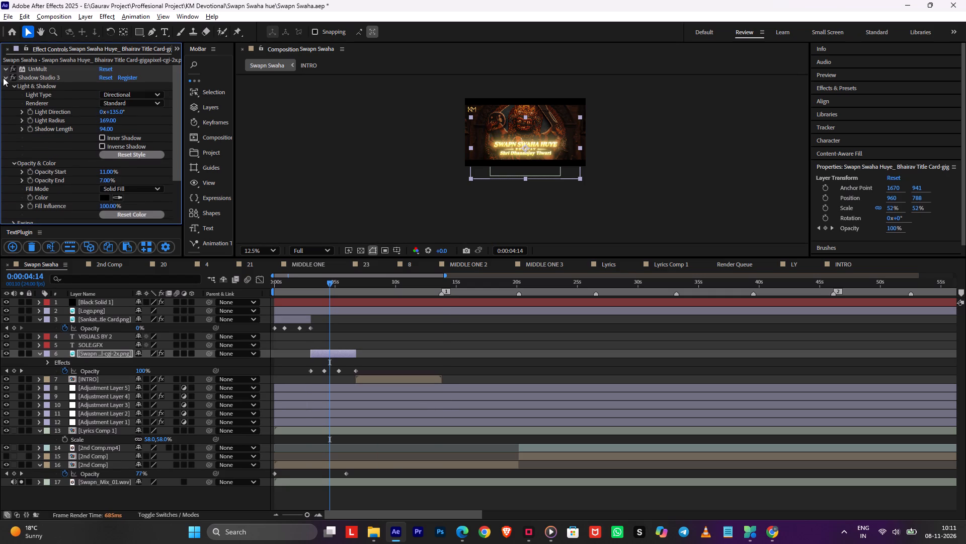
pyautogui.click(3, 78)
pyautogui.moveTo(29, 84); pyautogui.dragTo(33, 74)
pyautogui.click(7, 78)
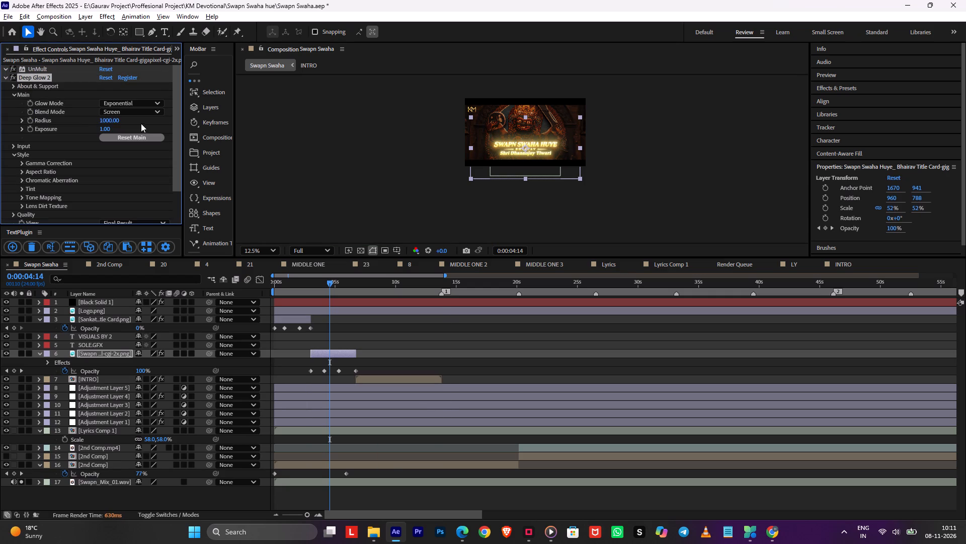
# Set the title card's Deep Glow 2 radius to 250 and exposure to 0.4, and save the project.
pyautogui.click(119, 117)
pyautogui.press('2')
pyautogui.press('5')
pyautogui.press('0')
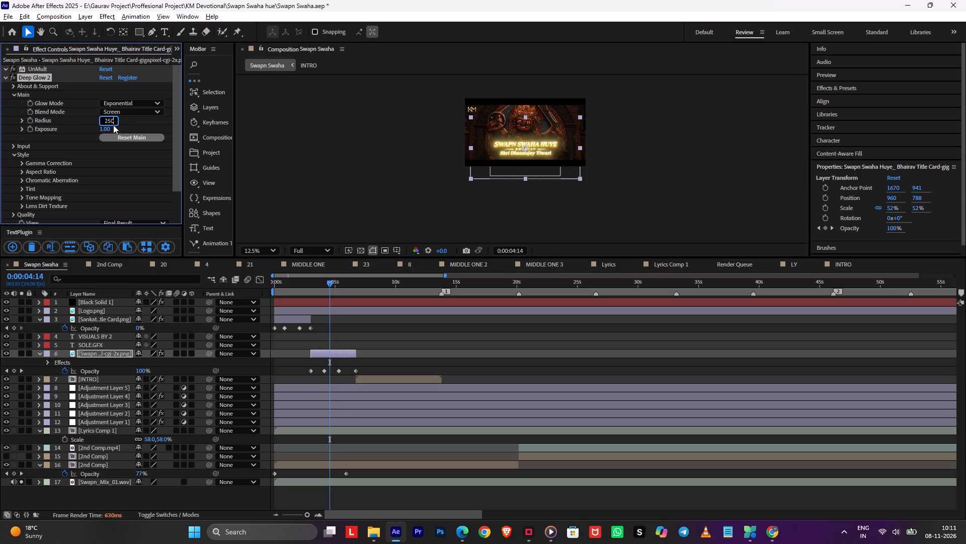
pyautogui.click(105, 125)
pyautogui.write('.4')
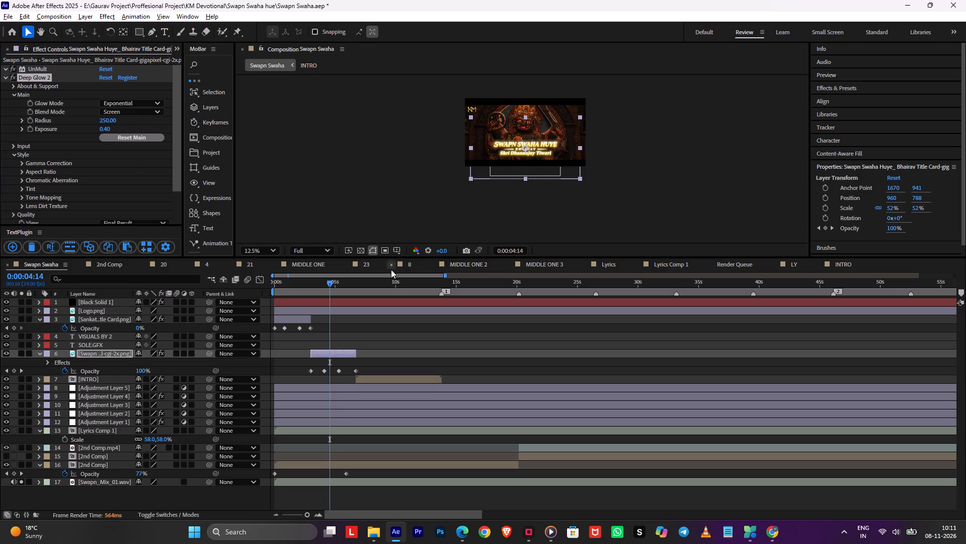
pyautogui.click(371, 348)
pyautogui.scroll(1, 606, 166)
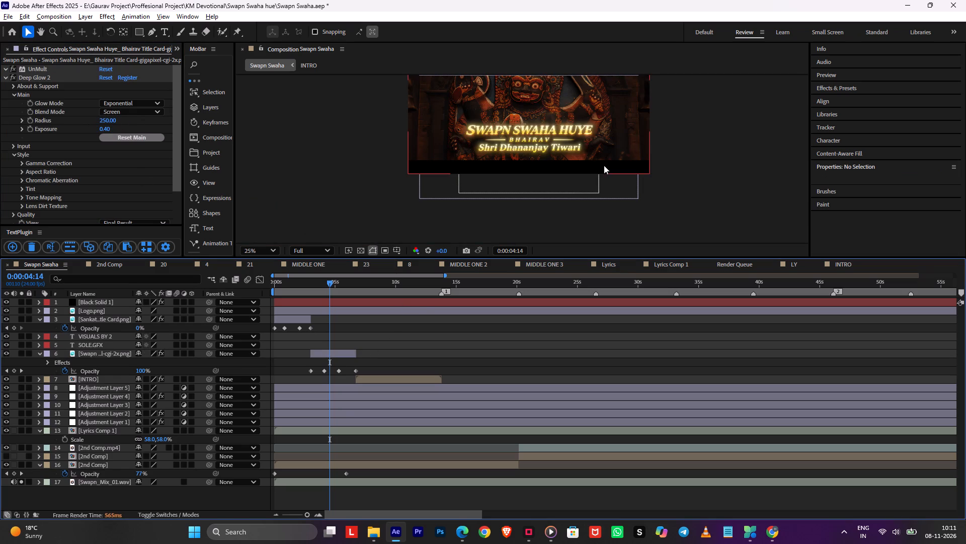
pyautogui.hotkey('ctrl', 's')
# Set the title card's Deep Glow 2 exposure to 0.2 and save the project.
pyautogui.click(105, 130)
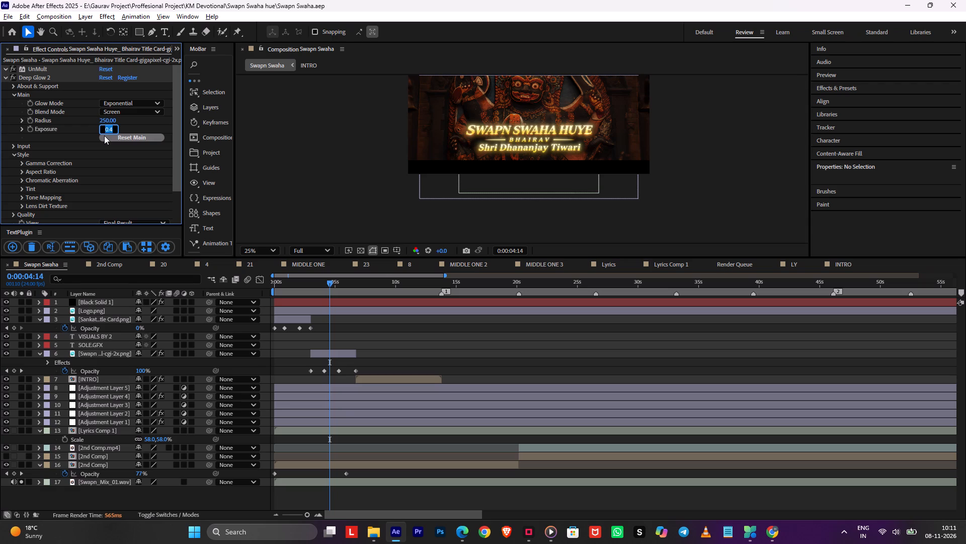
pyautogui.write('.2')
pyautogui.click(394, 344)
pyautogui.scroll(1, 547, 152)
pyautogui.hotkey('ctrl', 's')
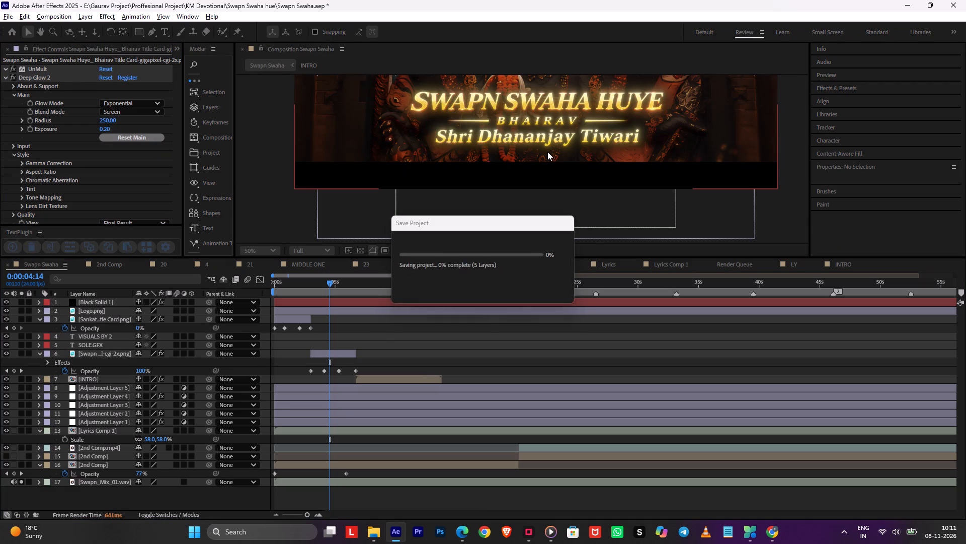
# Empty all of the preview cache.
pyautogui.press('1')
pyautogui.press('Return')
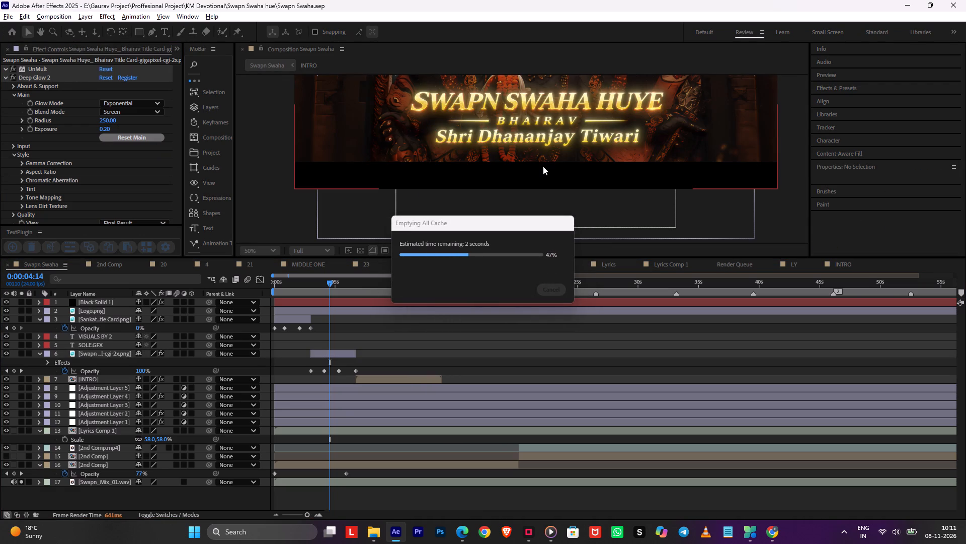
# Inspect the gold title card's glow up close at 0:00:04:14 and check its fade-in up to 0:00:04:03.
pyautogui.moveTo(550, 108); pyautogui.dragTo(543, 130, button='middle')
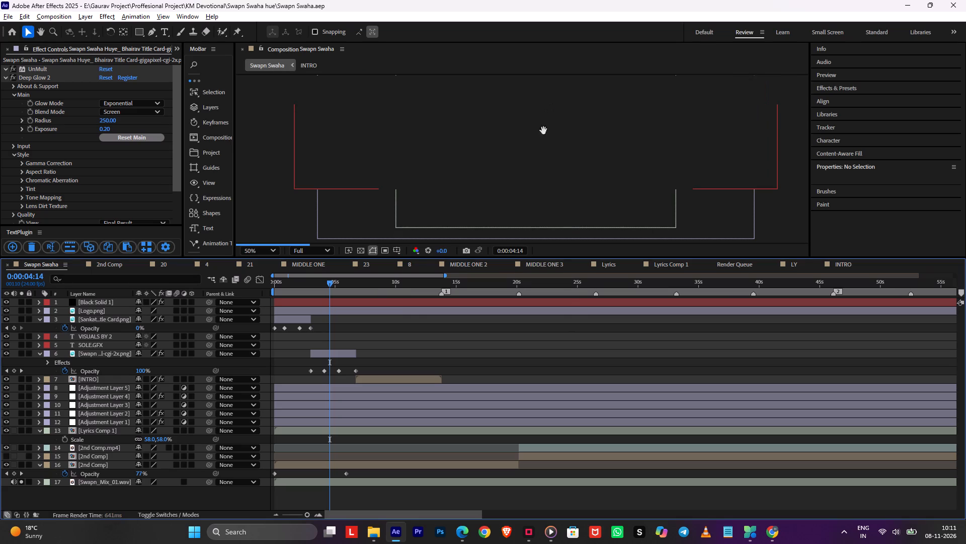
pyautogui.moveTo(543, 130); pyautogui.dragTo(518, 189, button='middle')
pyautogui.scroll(-2, 518, 187)
pyautogui.scroll(1, 517, 184)
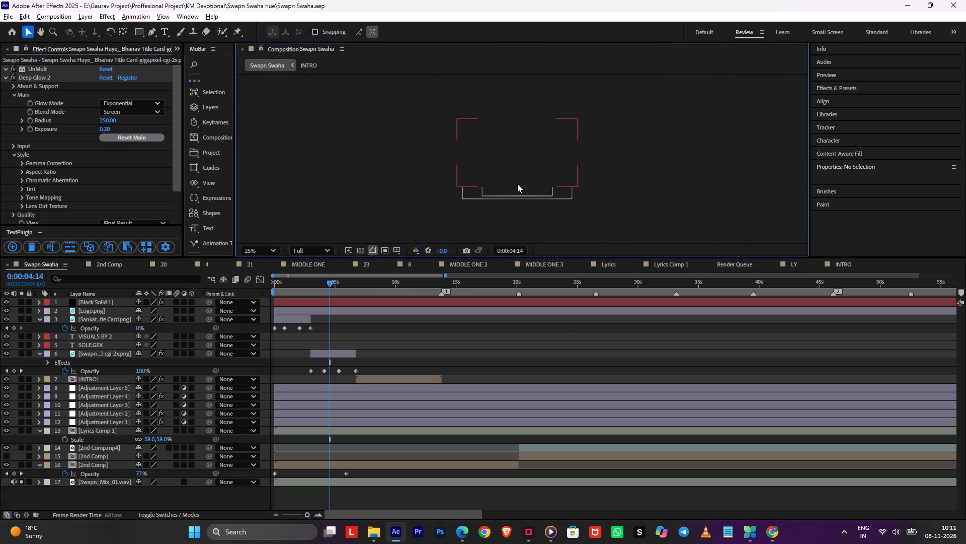
pyautogui.click(386, 324)
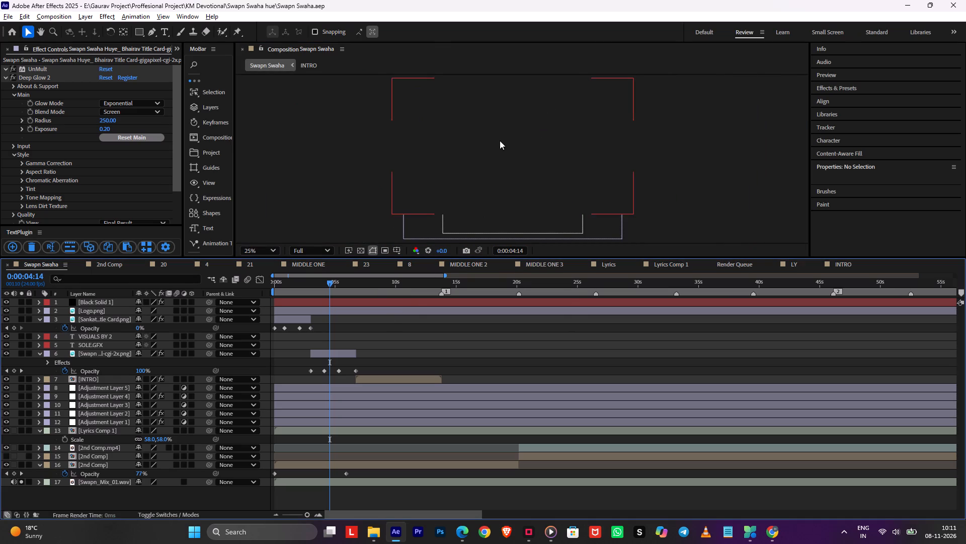
pyautogui.scroll(1, 498, 177)
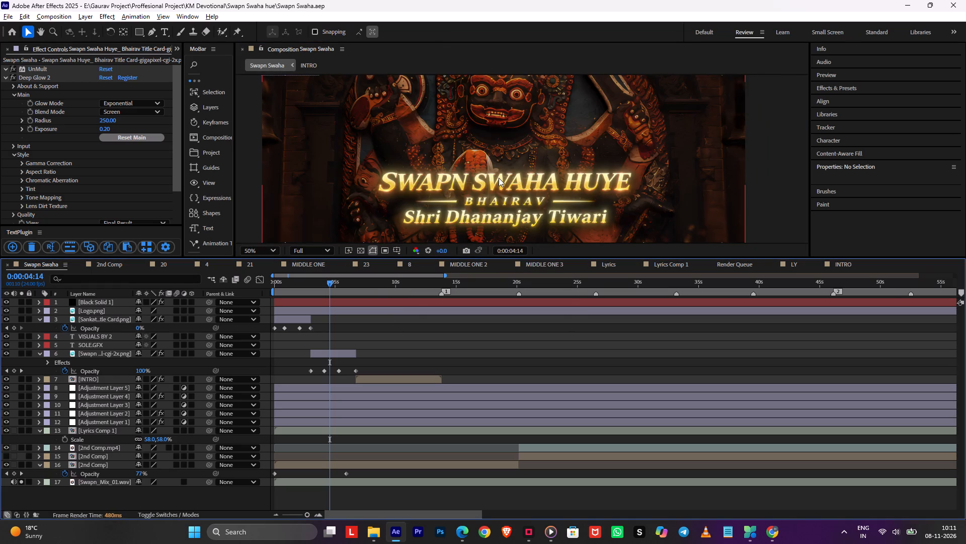
pyautogui.scroll(-1, 499, 178)
pyautogui.click(329, 281)
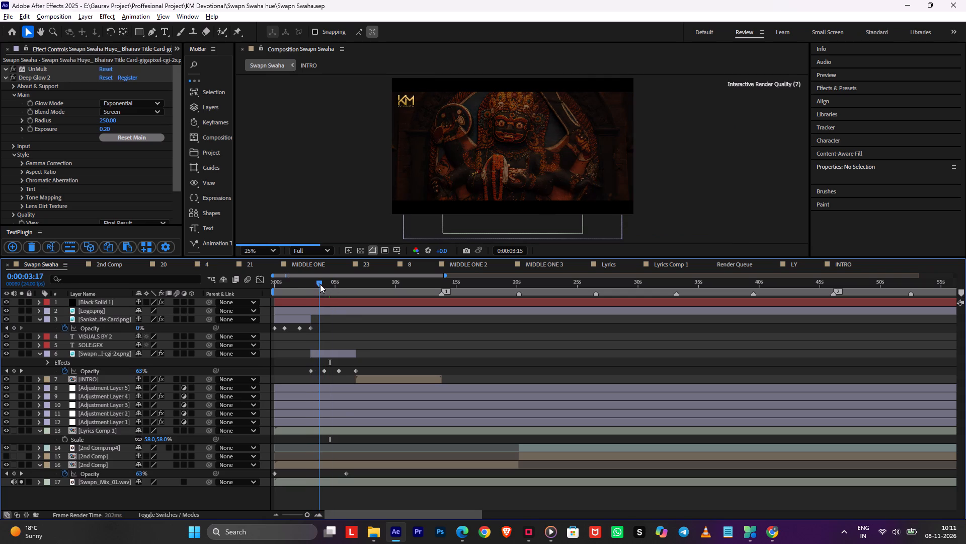
# Move the VISUALS BY 2 and SOLE.GFX text layers so both start at 0:03:33:11.
pyautogui.keyDown('alt'); pyautogui.scroll(-11, 433, 320); pyautogui.keyUp('alt')
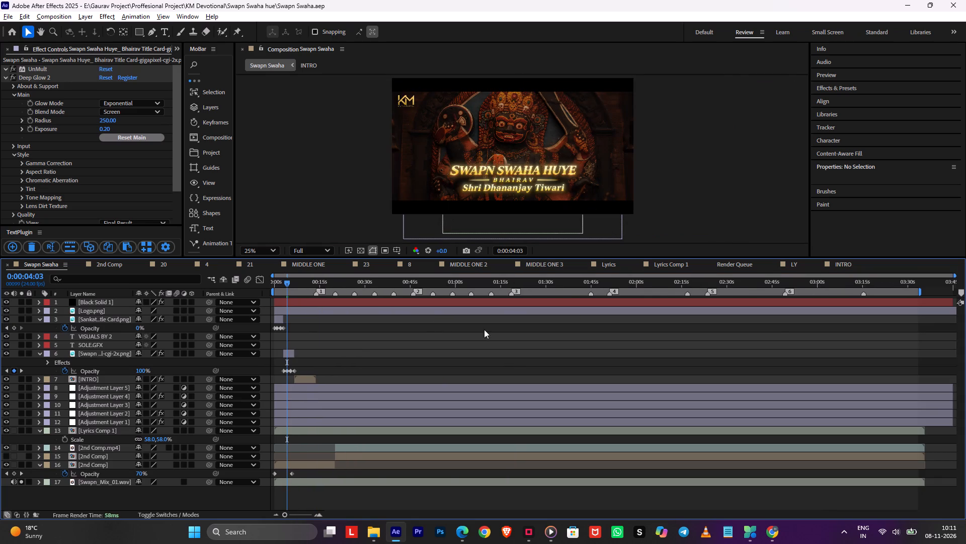
pyautogui.moveTo(908, 281); pyautogui.dragTo(913, 286)
pyautogui.keyDown('alt'); pyautogui.scroll(-6, 897, 323); pyautogui.keyUp('alt')
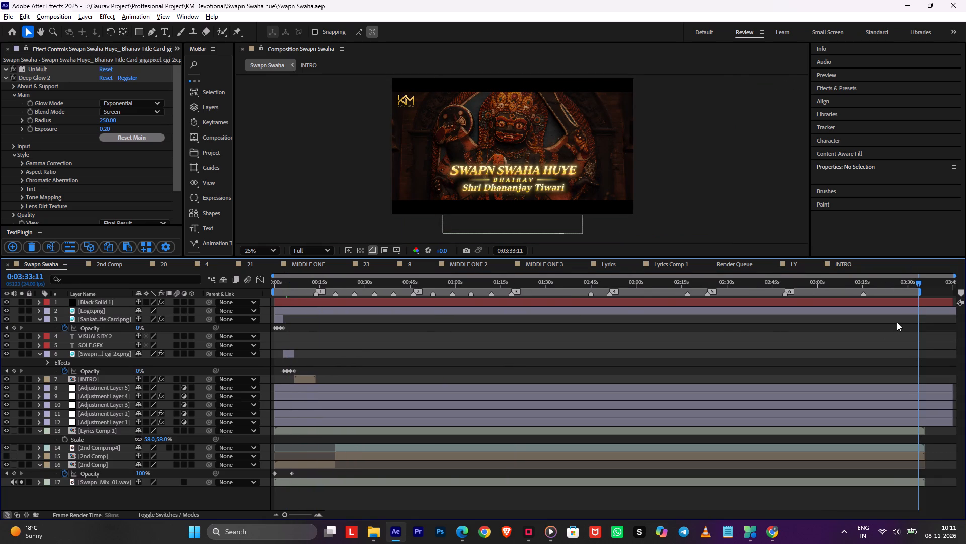
pyautogui.click(100, 334)
pyautogui.keyDown('shift'); pyautogui.click(87, 342); pyautogui.keyUp('shift')
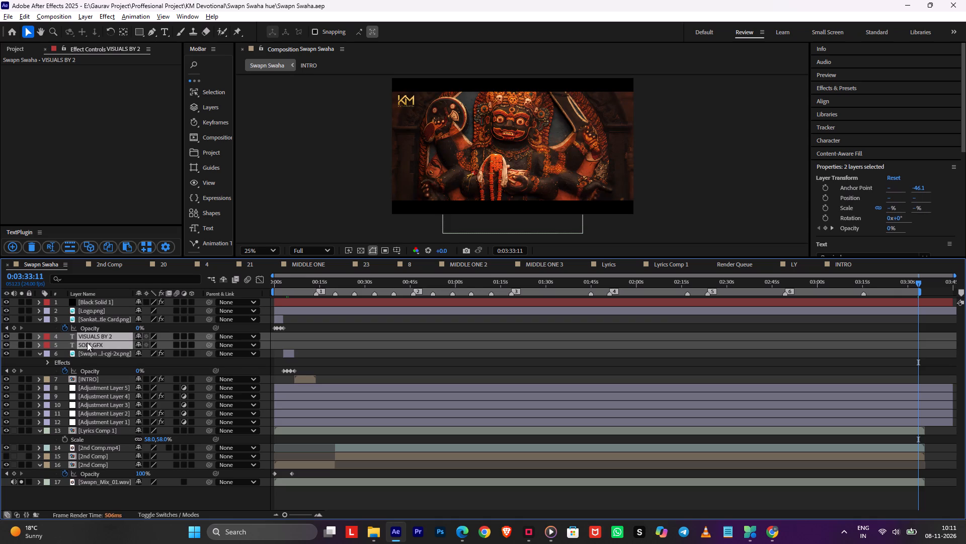
pyautogui.press('[')
pyautogui.write('[[')
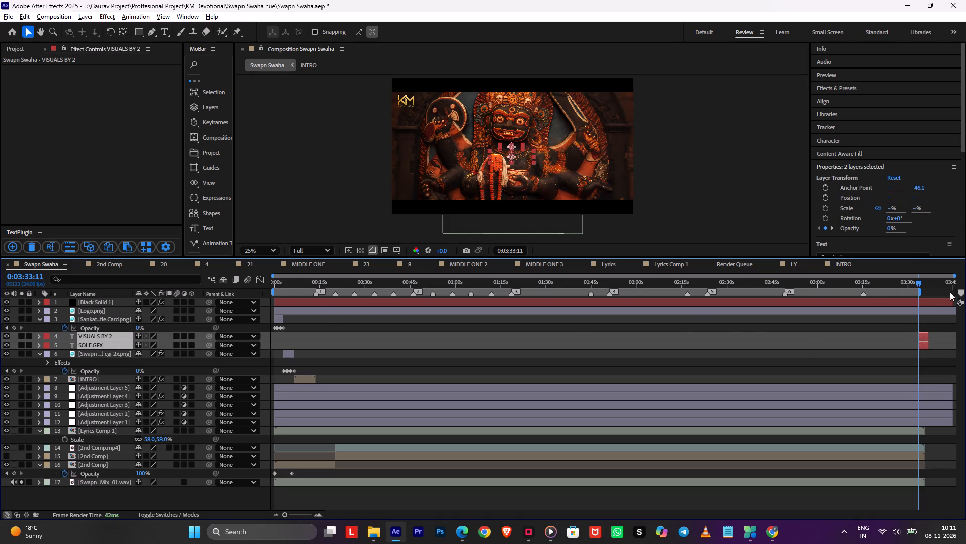
# Preview the ending at Quarter resolution and set a 100% opacity keyframe on the 2nd Comp.mp4 layer at 0:03:29:18.
pyautogui.keyDown('alt'); pyautogui.scroll(1, 936, 294); pyautogui.keyUp('alt')
pyautogui.keyDown('alt'); pyautogui.scroll(2, 917, 333); pyautogui.keyUp('alt')
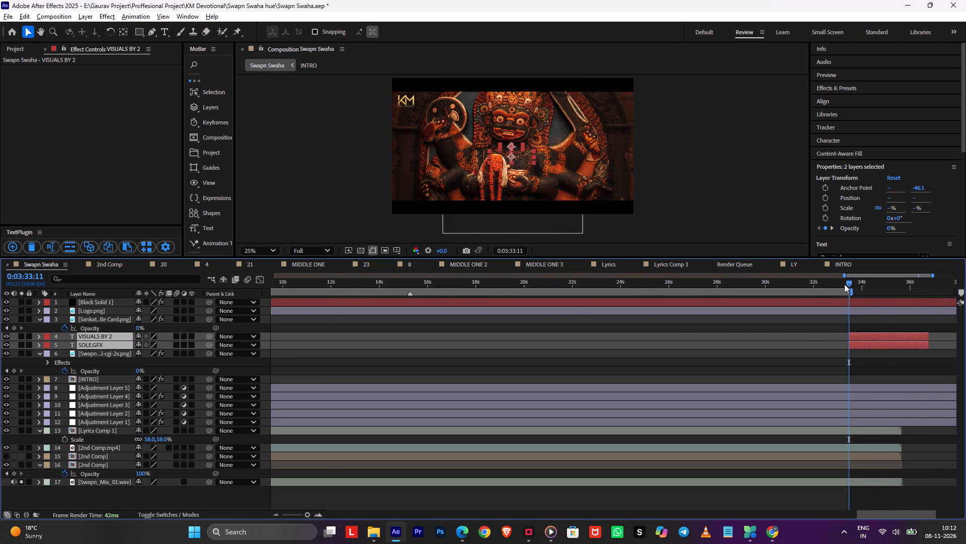
pyautogui.moveTo(844, 283); pyautogui.dragTo(778, 295)
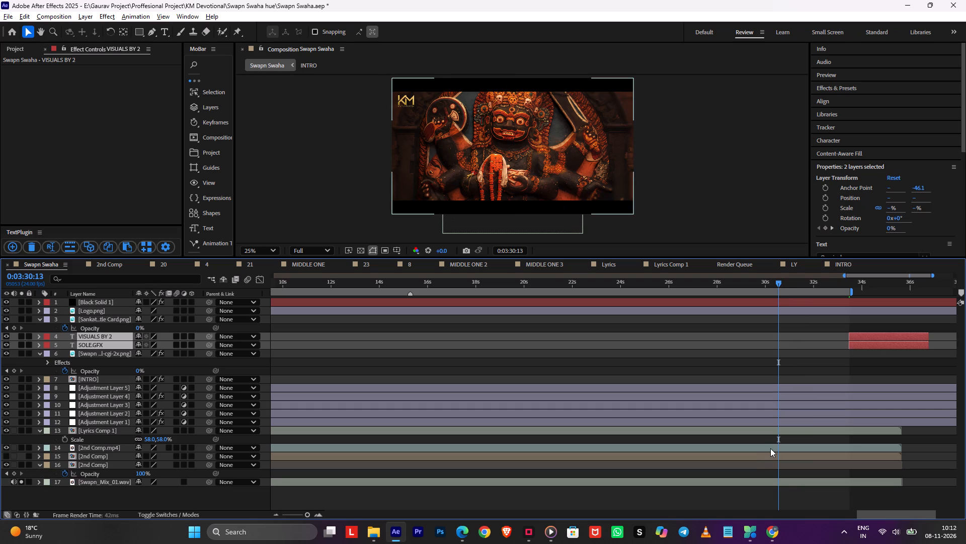
pyautogui.click(771, 448)
pyautogui.press('t')
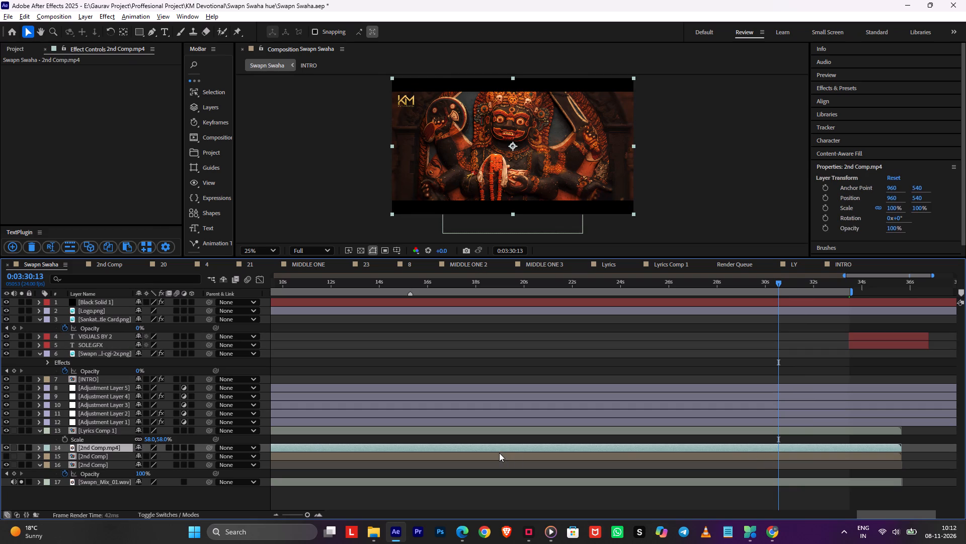
pyautogui.click(301, 247)
pyautogui.press('space')
pyautogui.press('space')
pyautogui.press('space')
pyautogui.press('t')
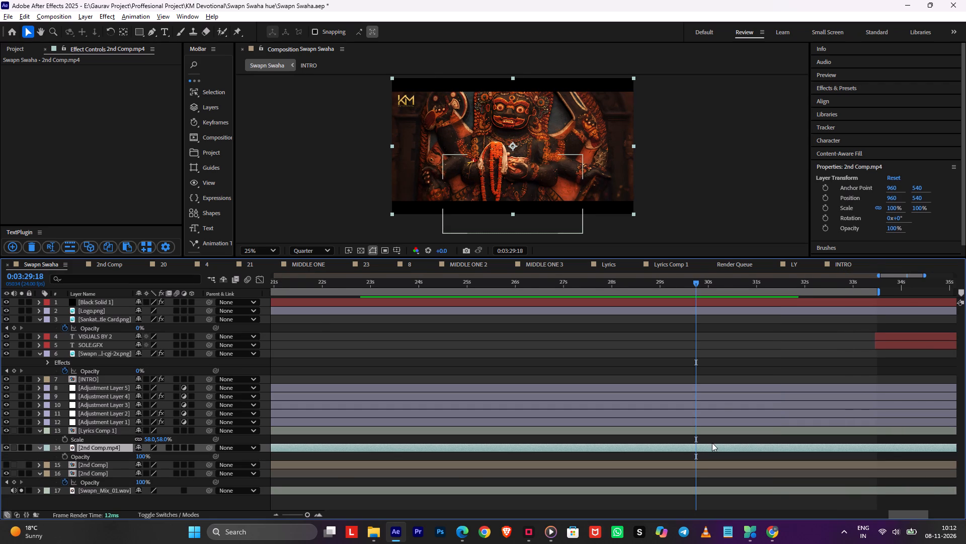
pyautogui.keyDown('alt'); pyautogui.scroll(-3, 719, 403); pyautogui.keyUp('alt')
pyautogui.press('t')
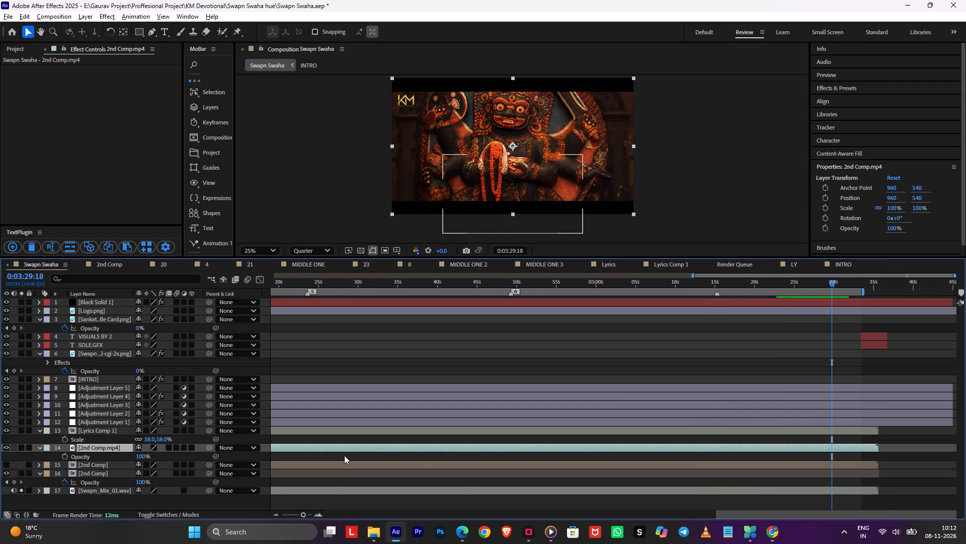
pyautogui.click(67, 456)
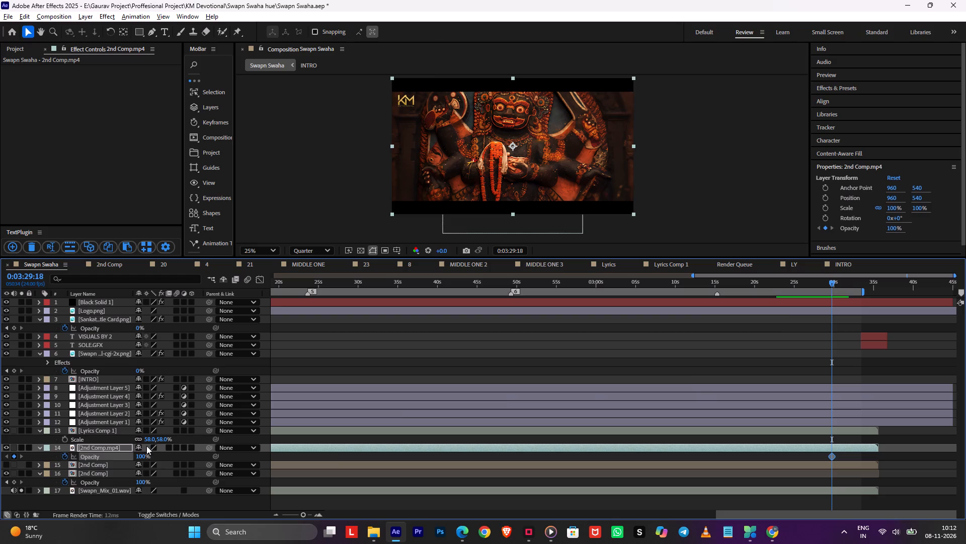